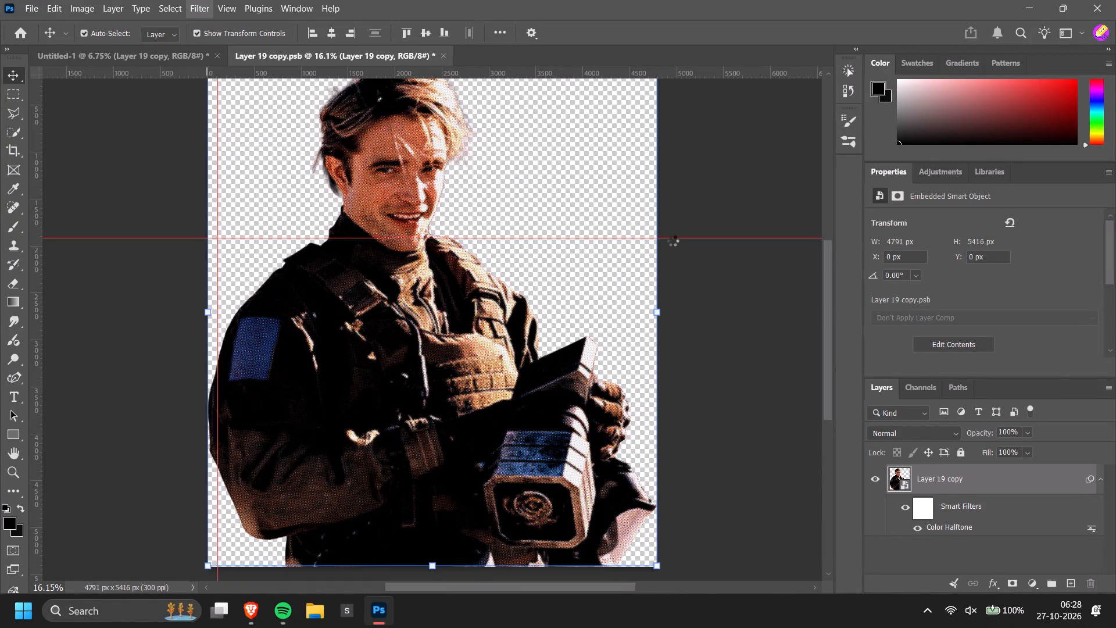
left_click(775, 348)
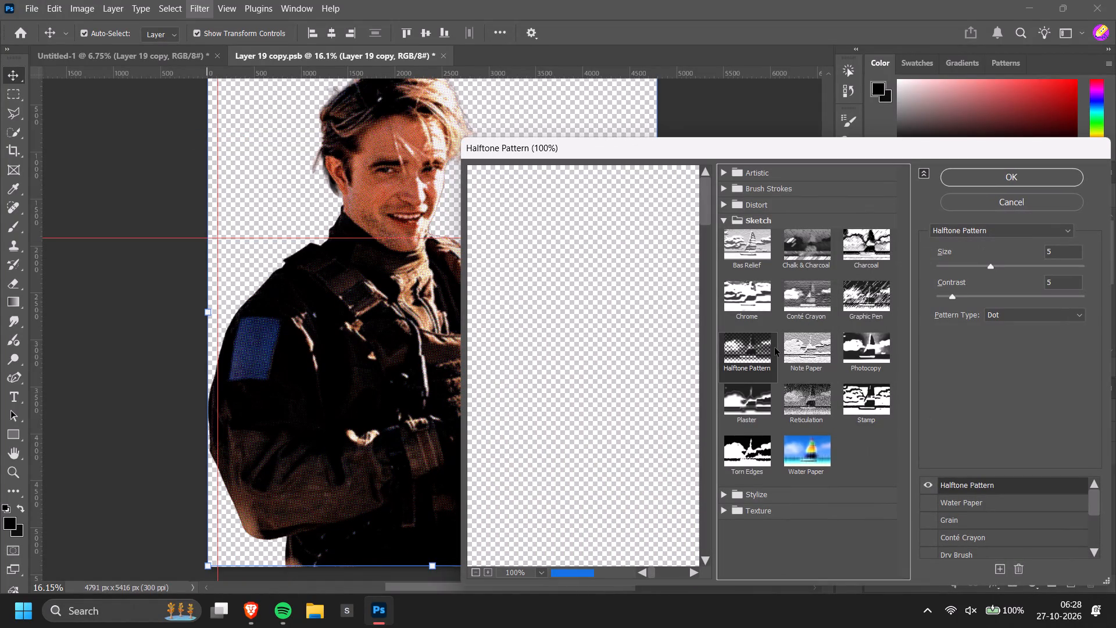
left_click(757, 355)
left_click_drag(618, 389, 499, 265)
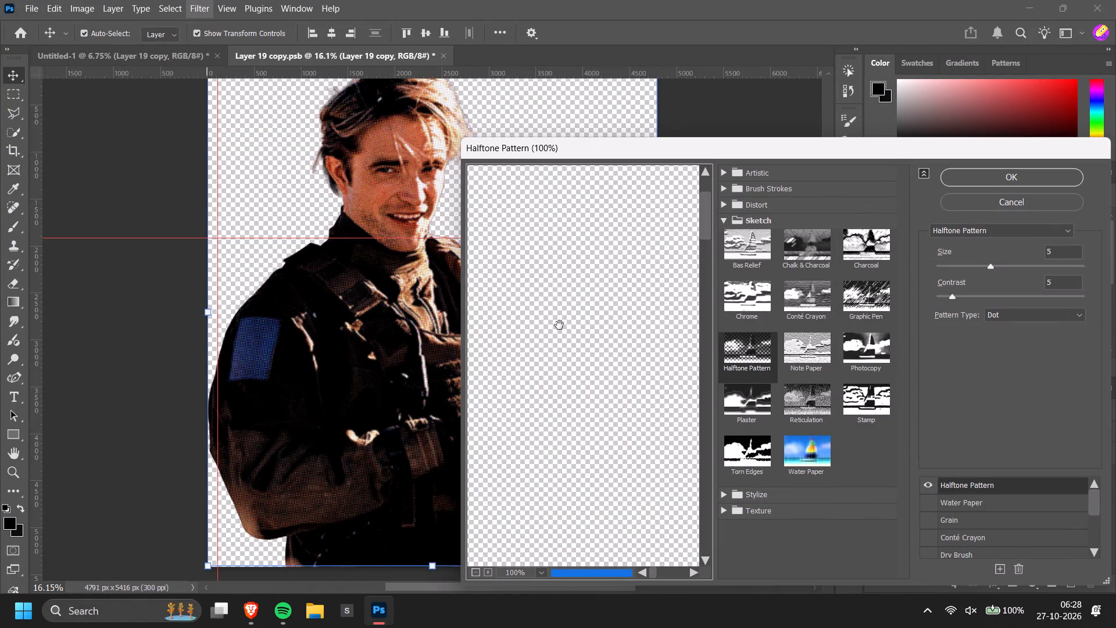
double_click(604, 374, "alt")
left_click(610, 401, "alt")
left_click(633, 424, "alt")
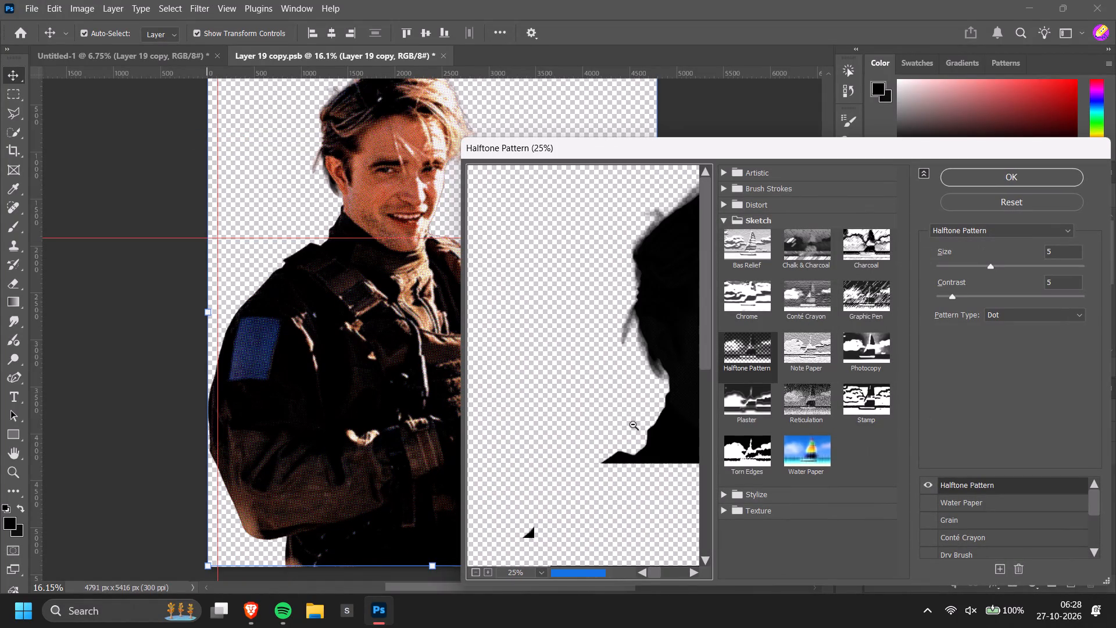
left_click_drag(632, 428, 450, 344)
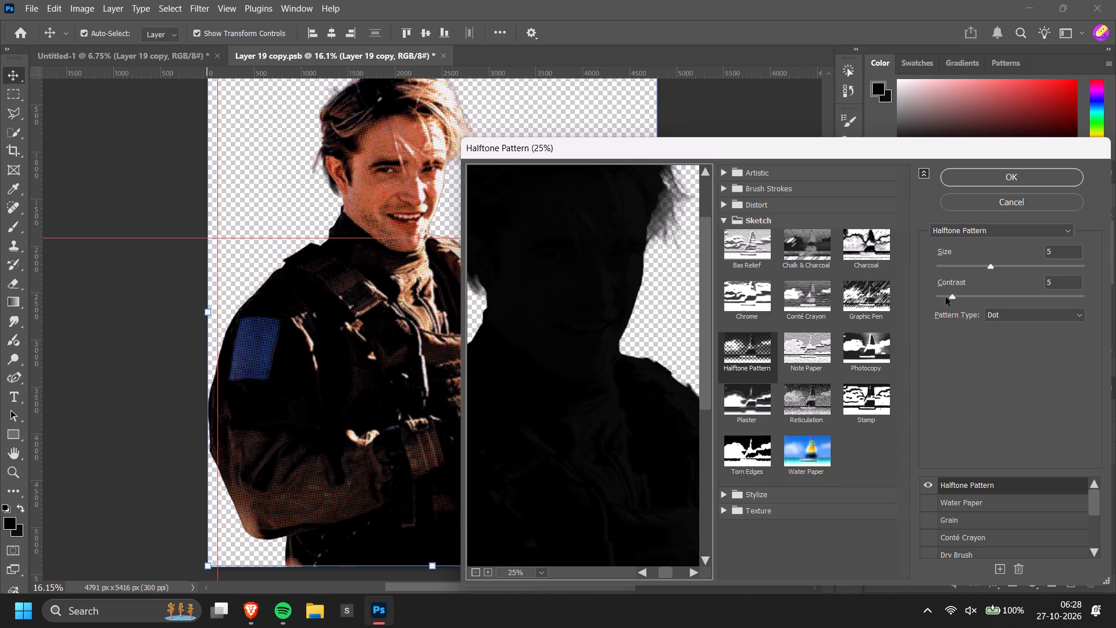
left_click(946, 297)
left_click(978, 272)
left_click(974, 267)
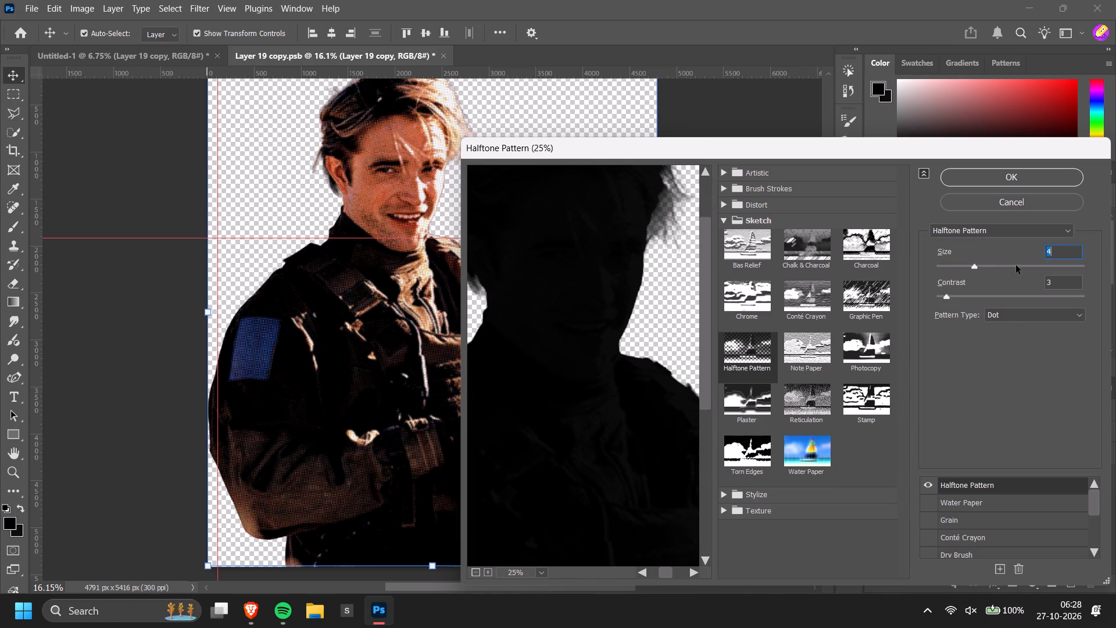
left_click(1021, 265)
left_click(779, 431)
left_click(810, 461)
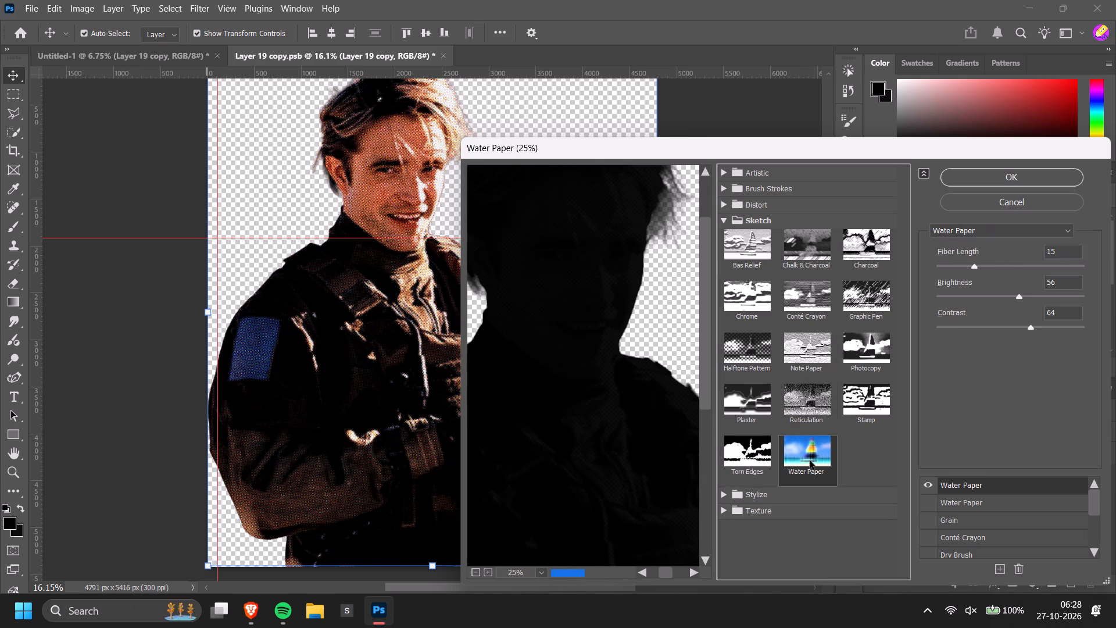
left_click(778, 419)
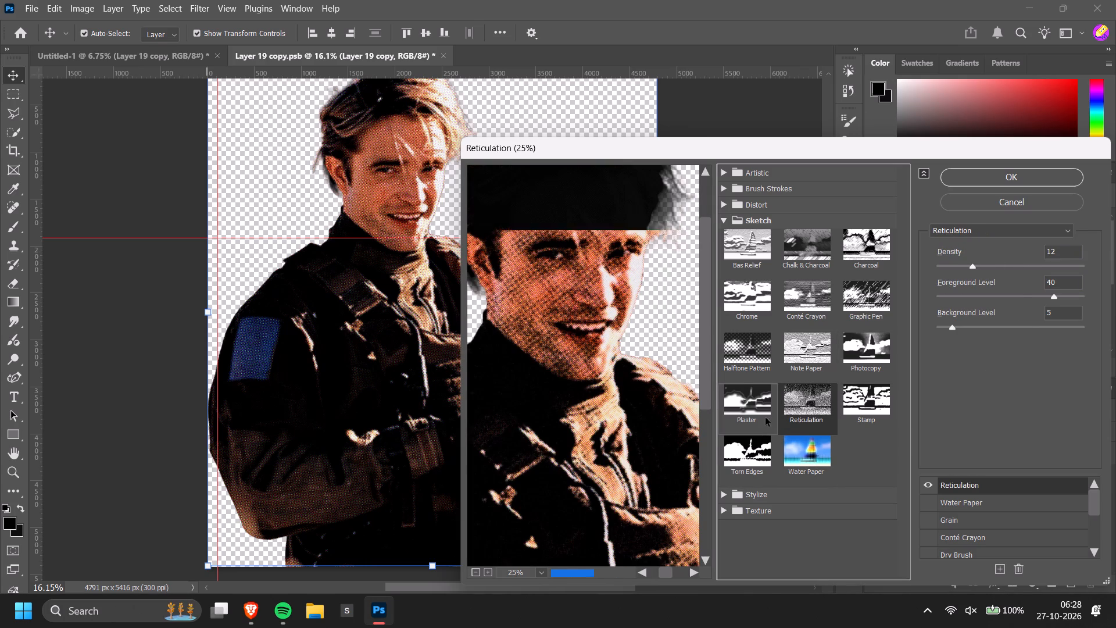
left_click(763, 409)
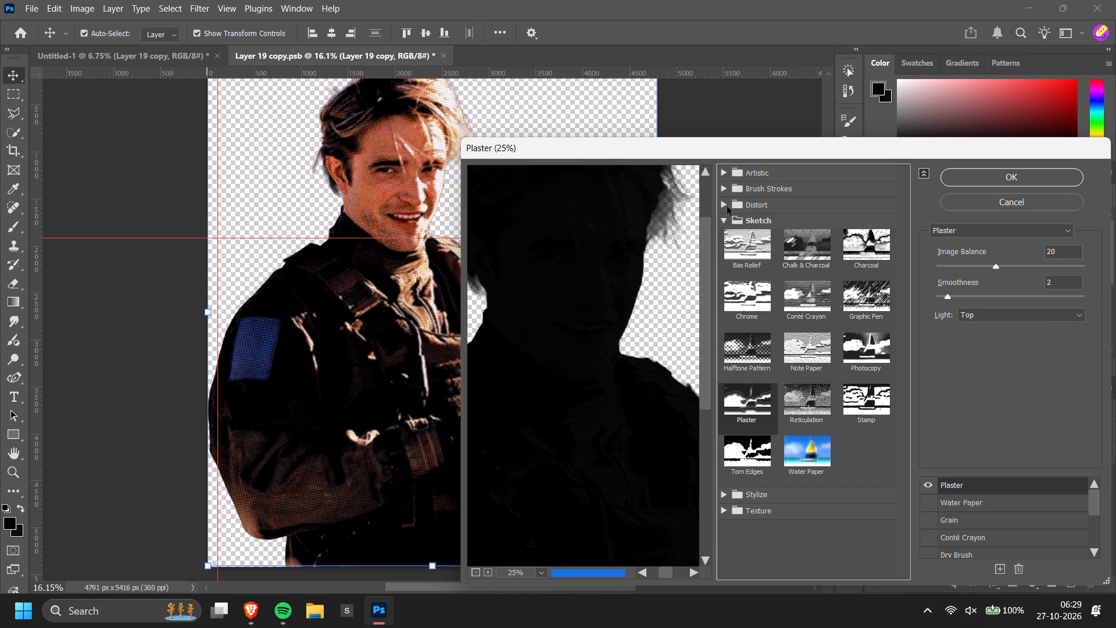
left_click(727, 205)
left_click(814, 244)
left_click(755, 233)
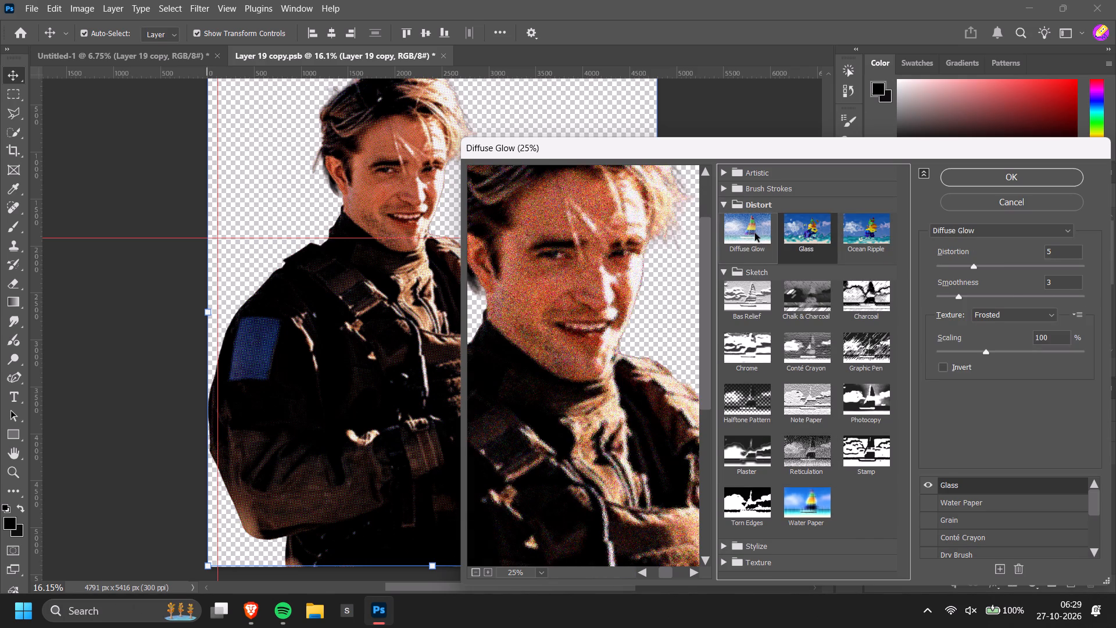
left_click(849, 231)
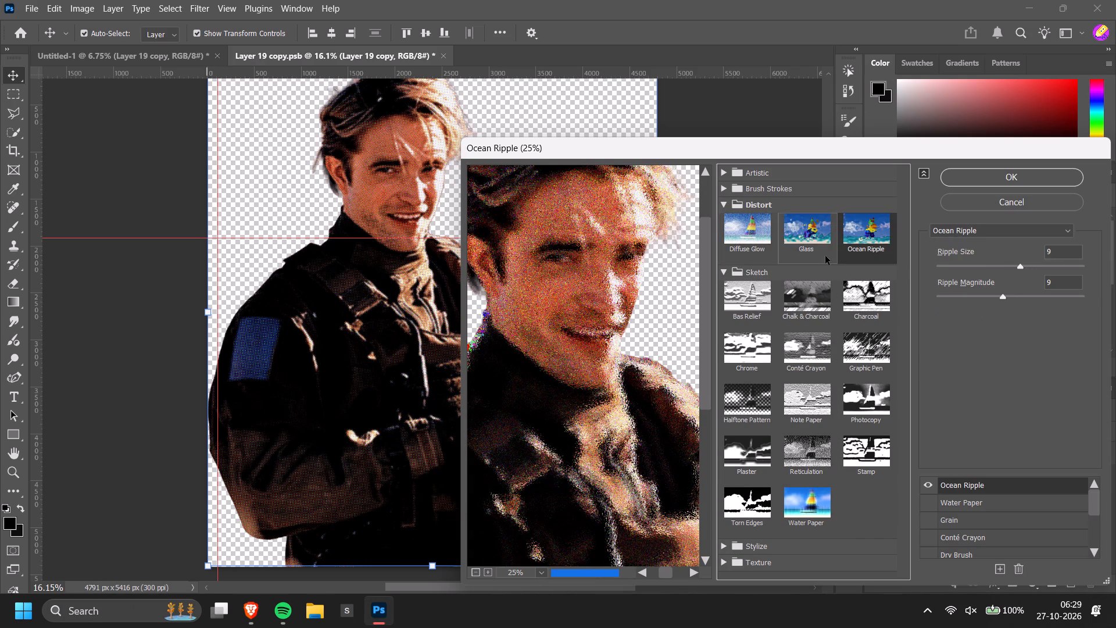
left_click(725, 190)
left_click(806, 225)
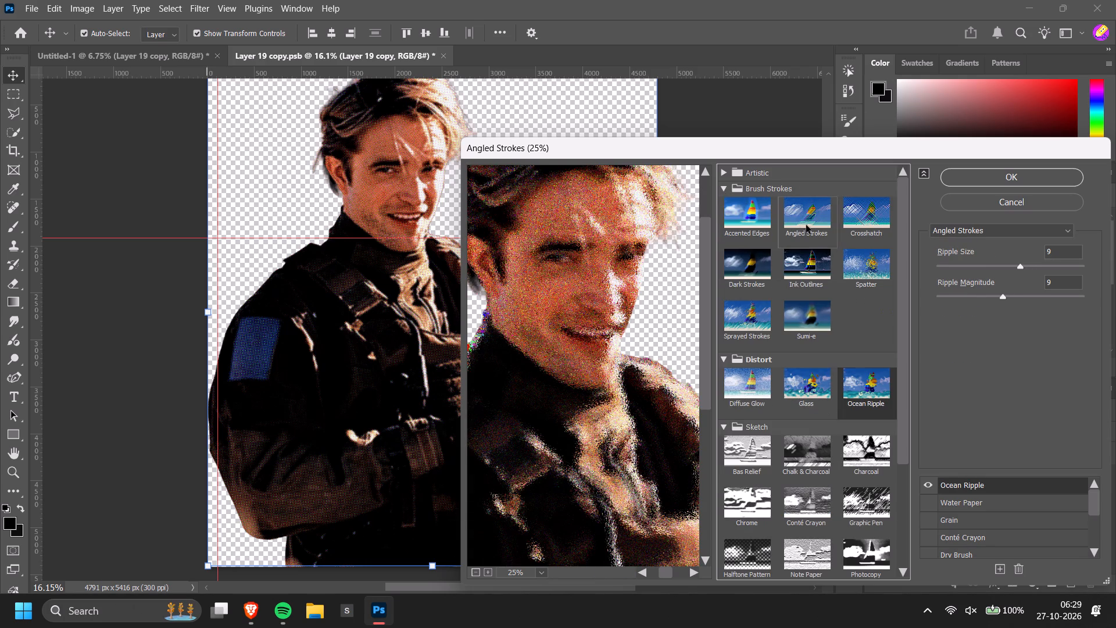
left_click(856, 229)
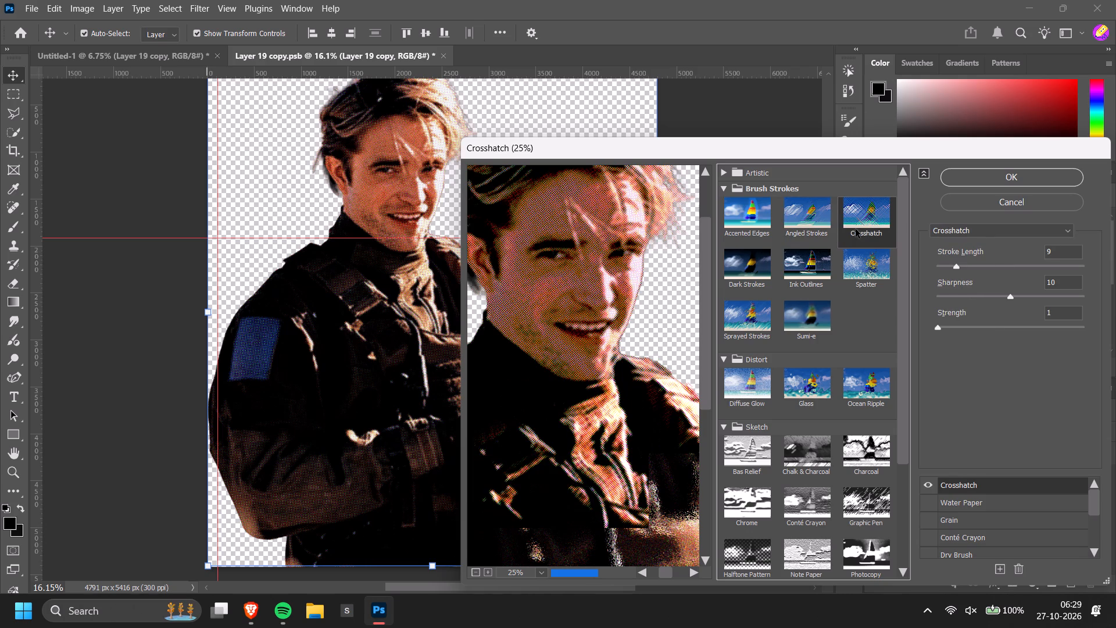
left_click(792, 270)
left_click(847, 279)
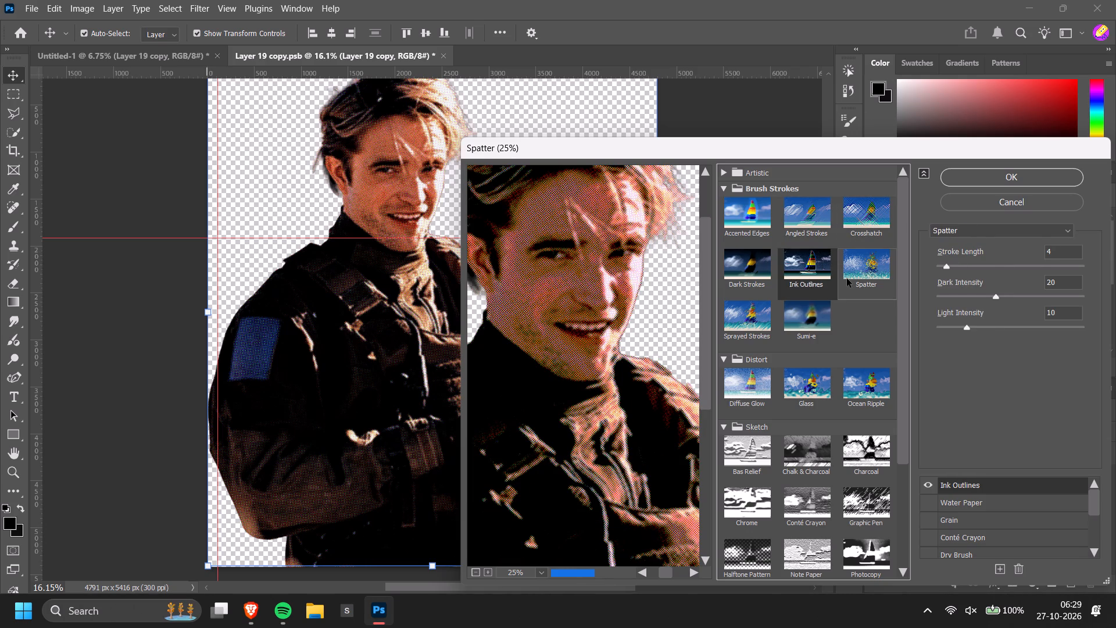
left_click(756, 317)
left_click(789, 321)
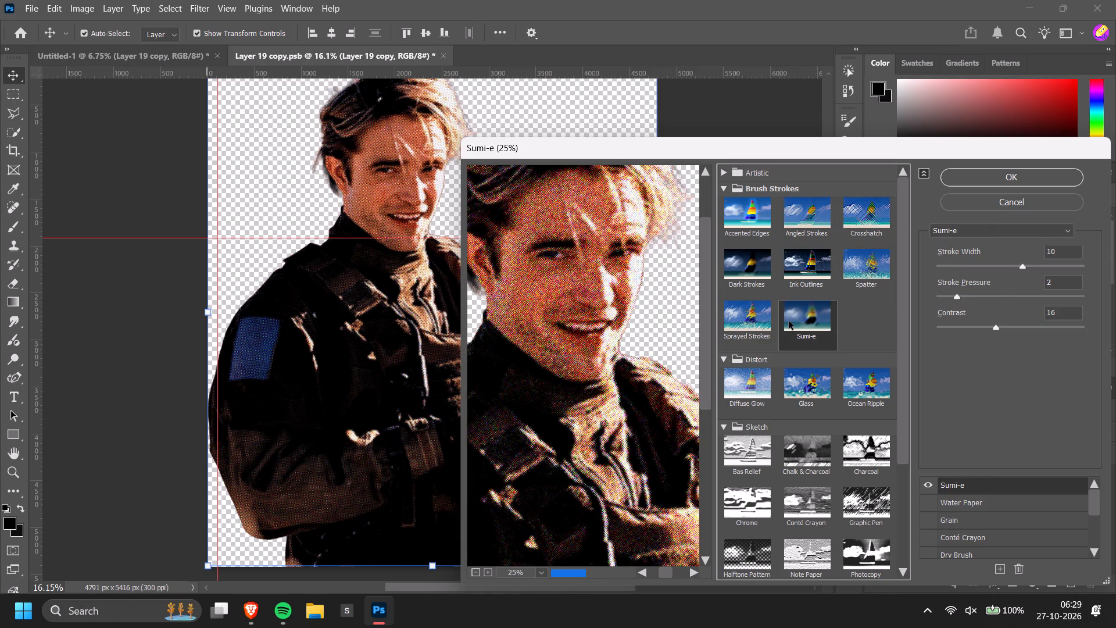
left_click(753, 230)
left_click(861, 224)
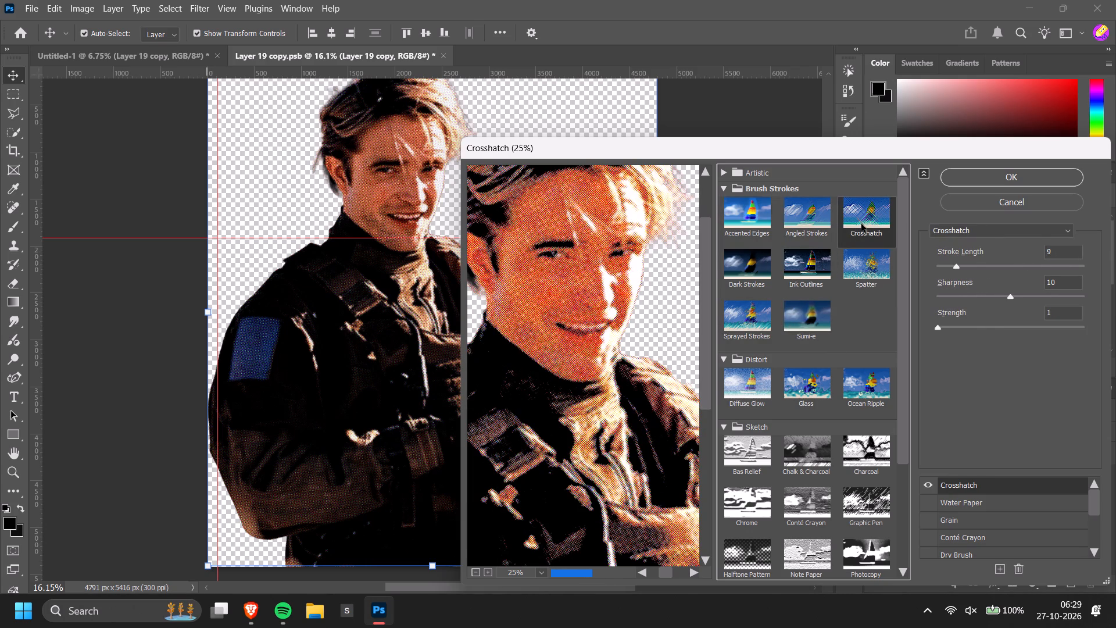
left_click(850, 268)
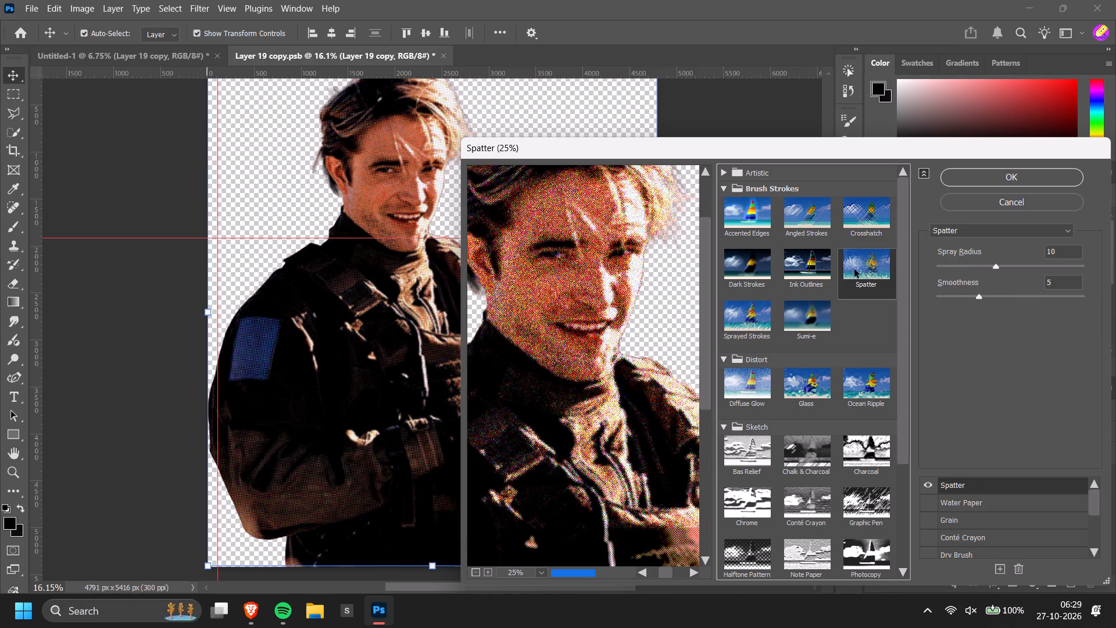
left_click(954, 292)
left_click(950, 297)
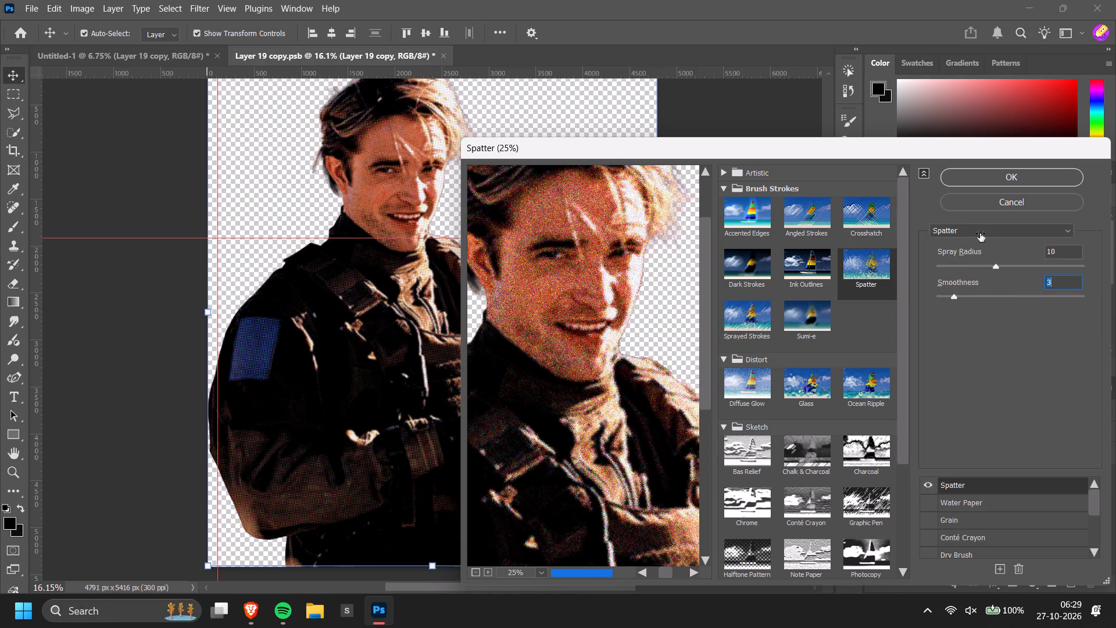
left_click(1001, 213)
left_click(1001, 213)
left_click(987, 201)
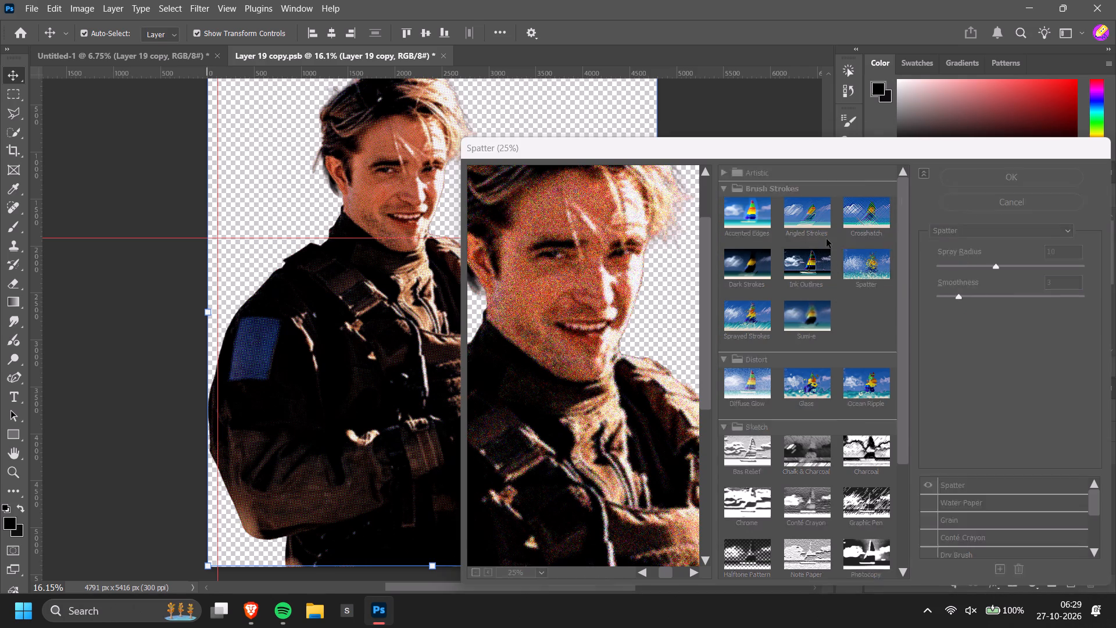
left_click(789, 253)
Save the smart object contents of Layer 19 copy and close that document to return to the poster.
key("ctrl+s")
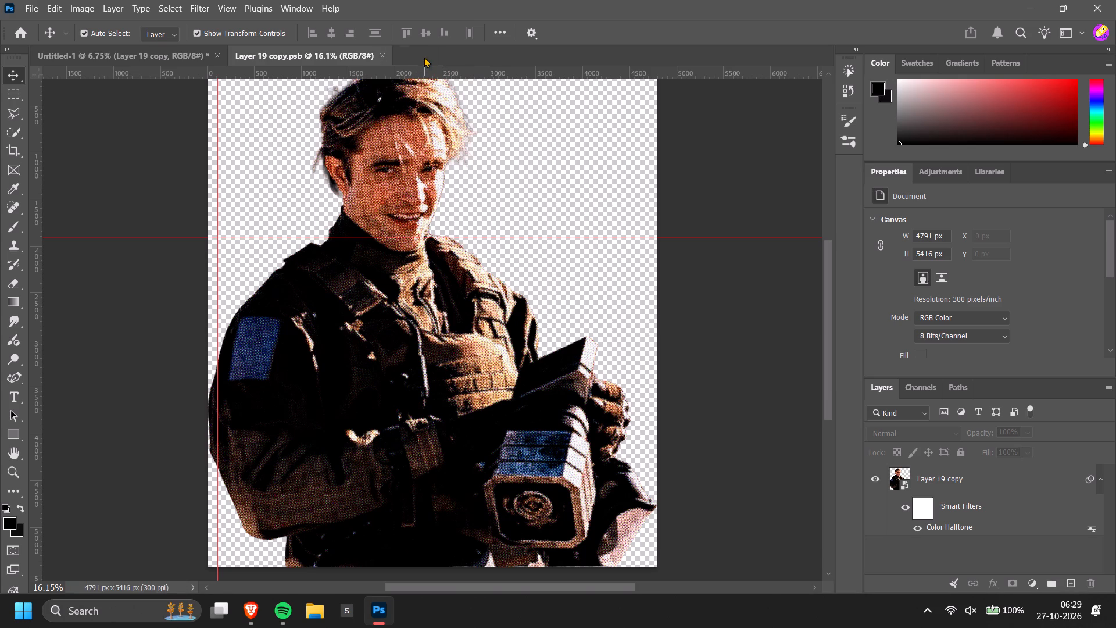
left_click(381, 60)
left_click(385, 57)
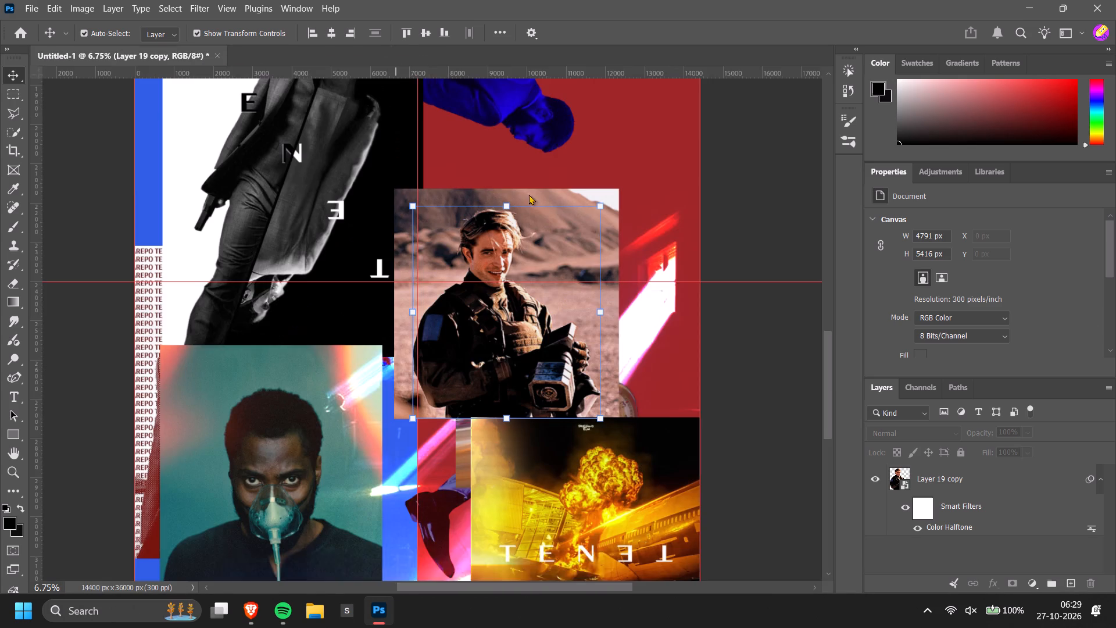
Add a Gradient Map adjustment above Layer 19 copy and clip it to the soldier cutout.
scroll(605, 293, "down", 1)
scroll(524, 286, "up", 10, "alt")
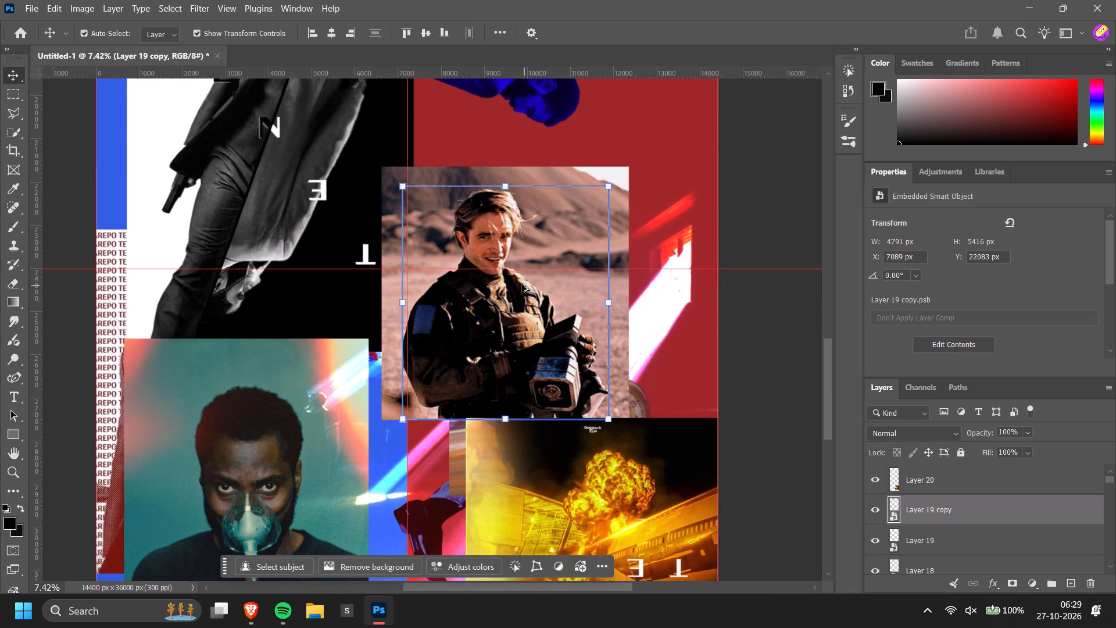
scroll(528, 283, "down", 9)
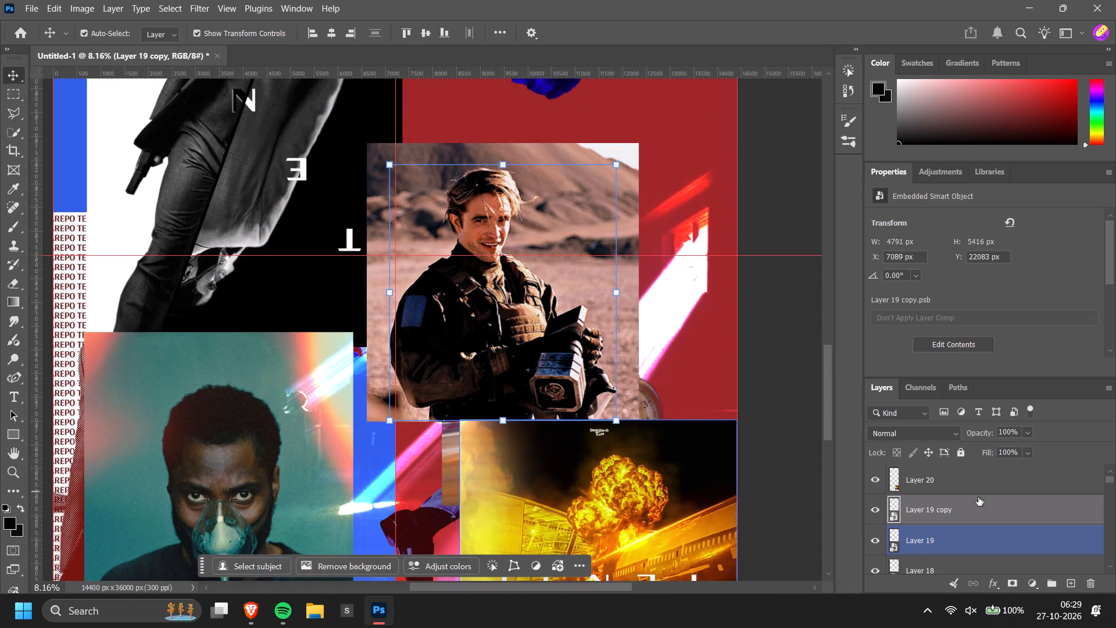
left_click(1028, 580)
left_click(1038, 526)
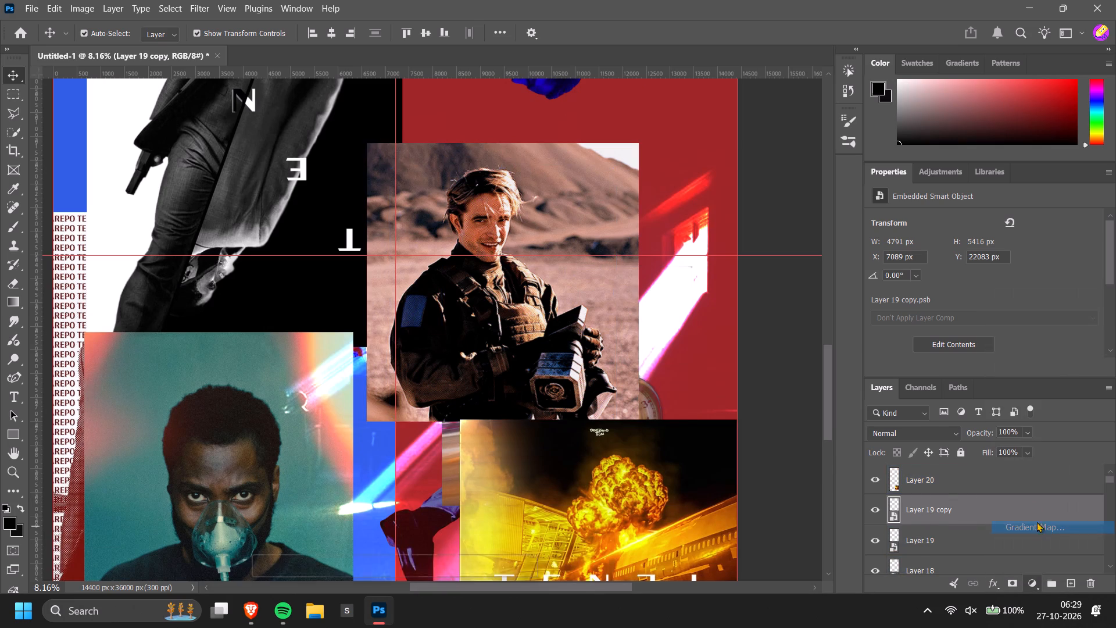
key("ctrl+alt+f")
key("ctrl+alt+g")
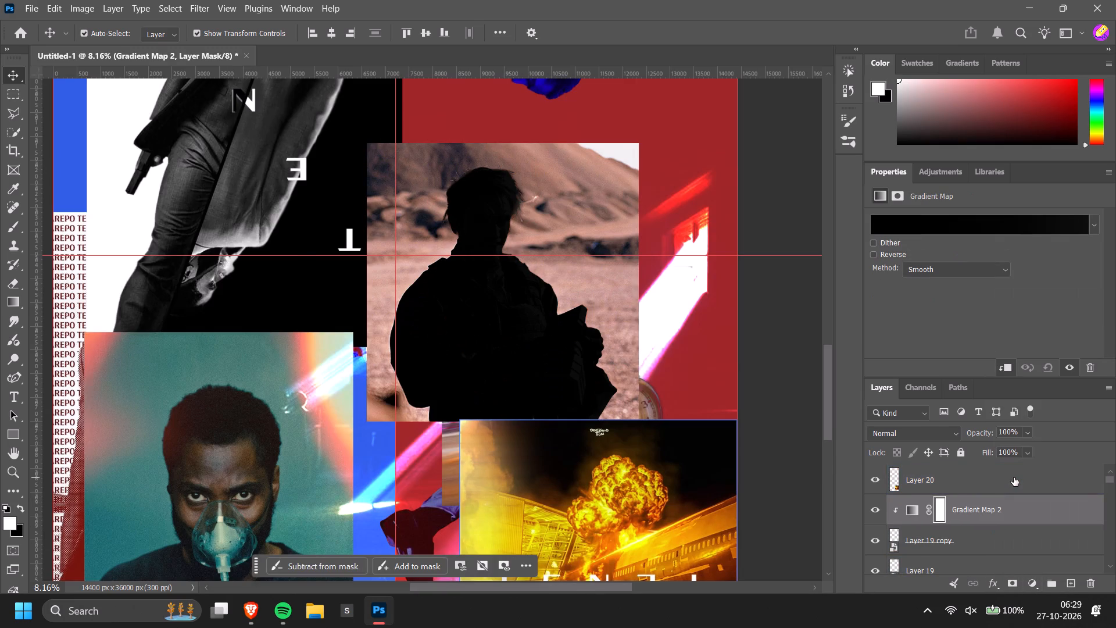
Apply the saved custom dark purple, coral red and yellow-orange gradient preset to the soldier's gradient map.
left_click(1027, 236)
left_click(1023, 229)
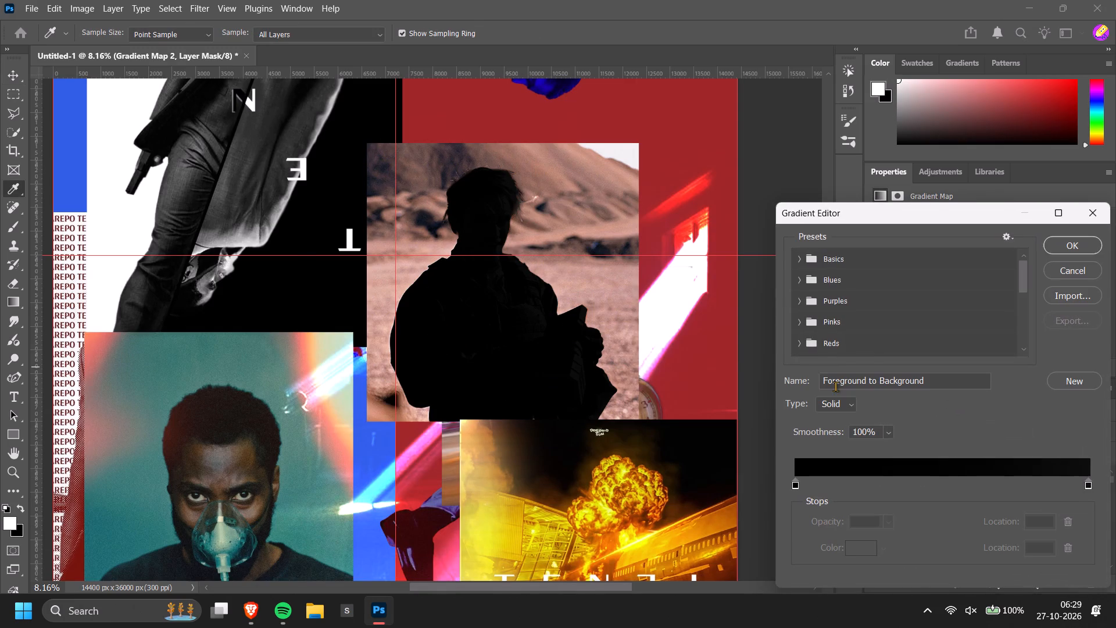
scroll(800, 317, "down", 2)
left_click(799, 319)
scroll(818, 330, "down", 5)
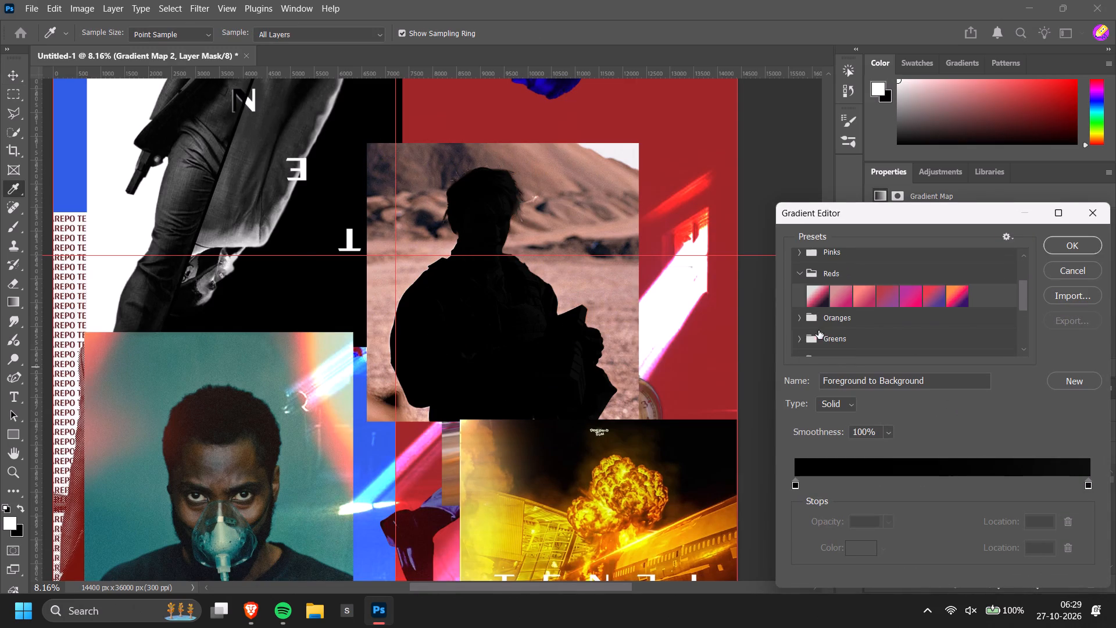
left_click(955, 280)
scroll(958, 315, "down", 11)
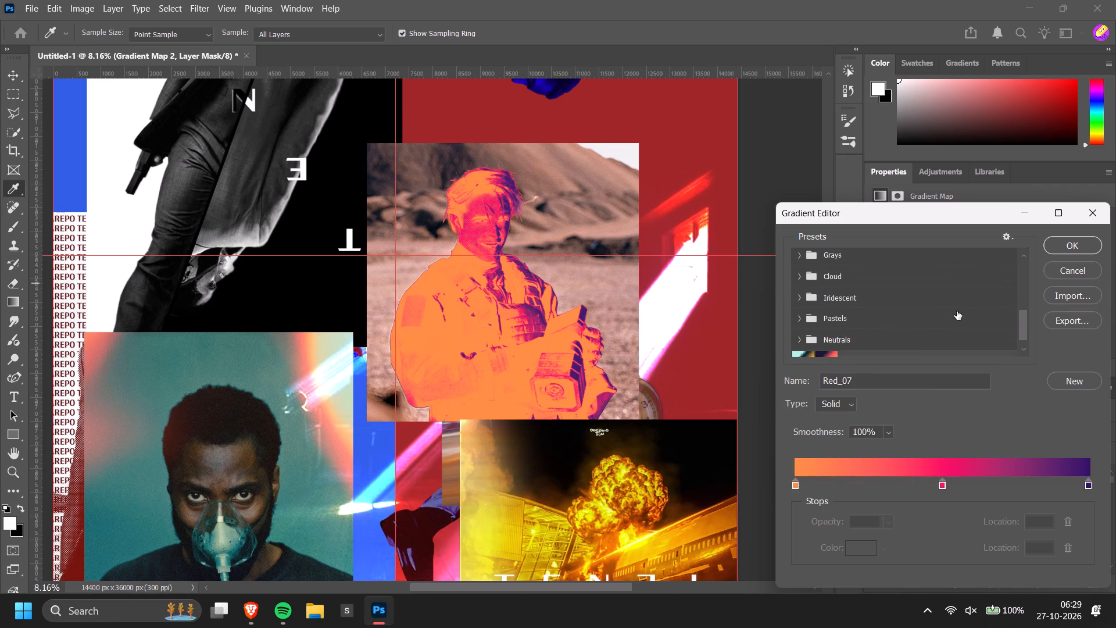
scroll(957, 311, "down", 11)
left_click(818, 348)
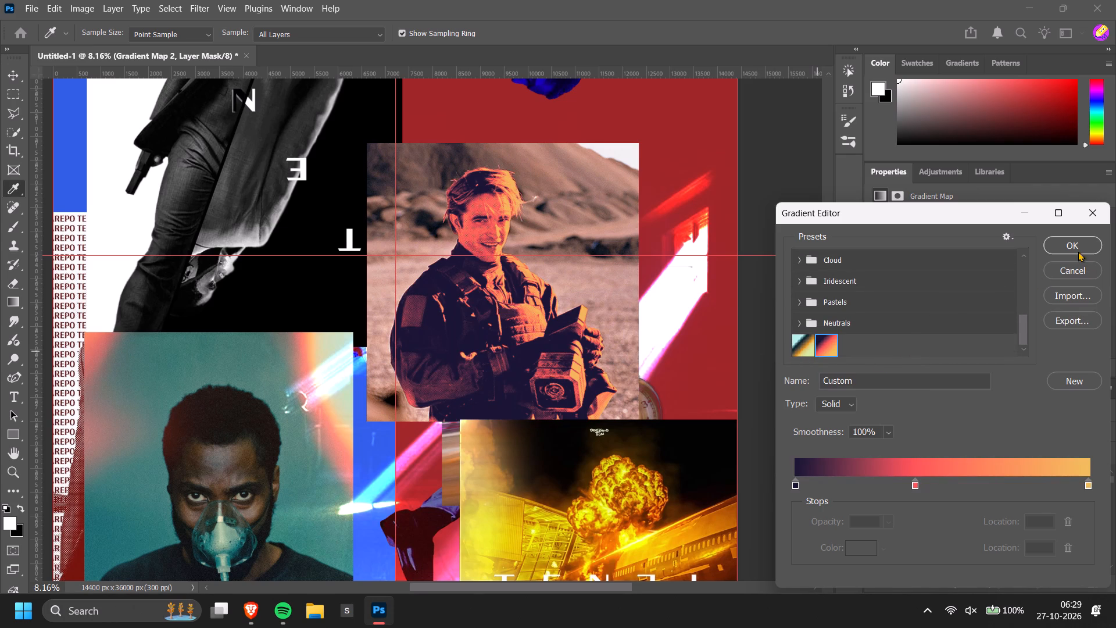
Set the gradient's dark stop at location 0 to the deep purple #261e48.
left_click(794, 484)
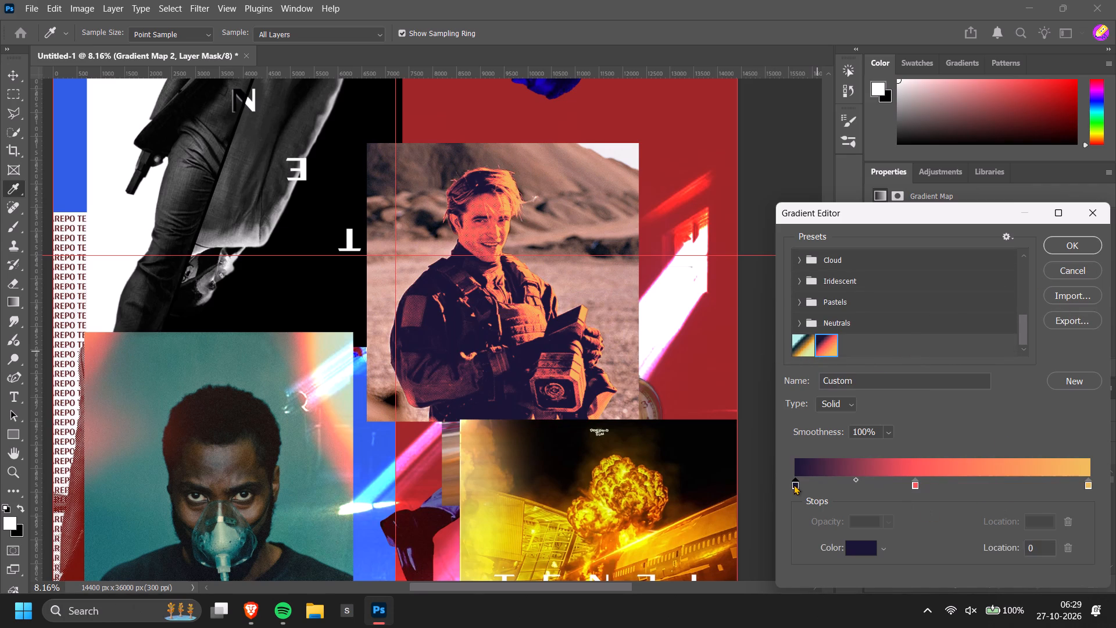
left_click(874, 552)
left_click_drag(864, 449, 861, 437)
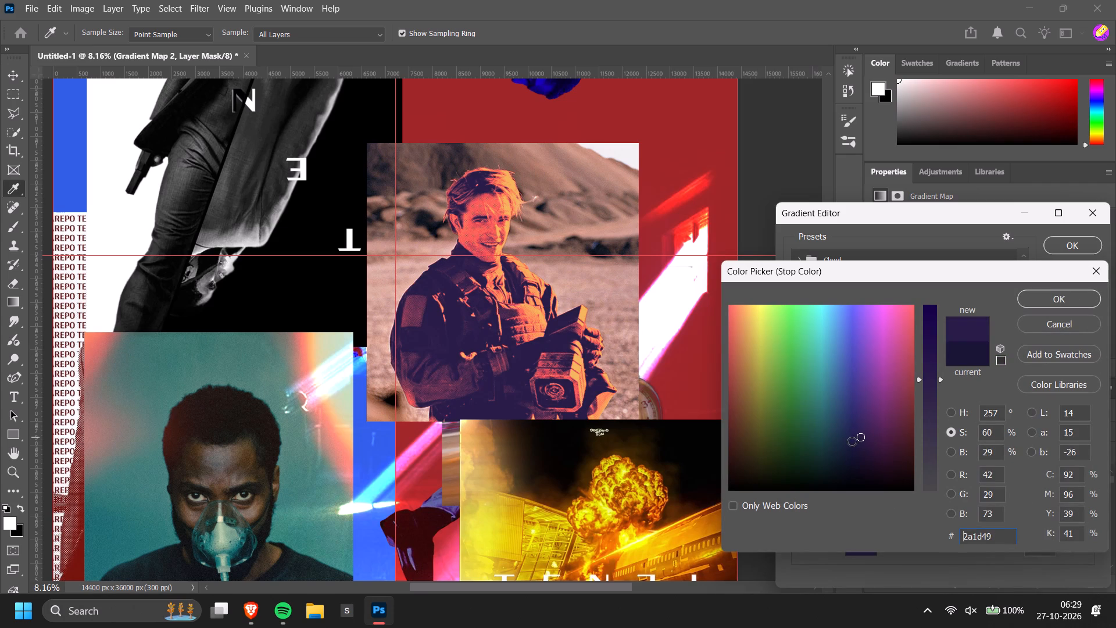
left_click(852, 441)
left_click_drag(853, 443, 854, 438)
left_click(854, 438)
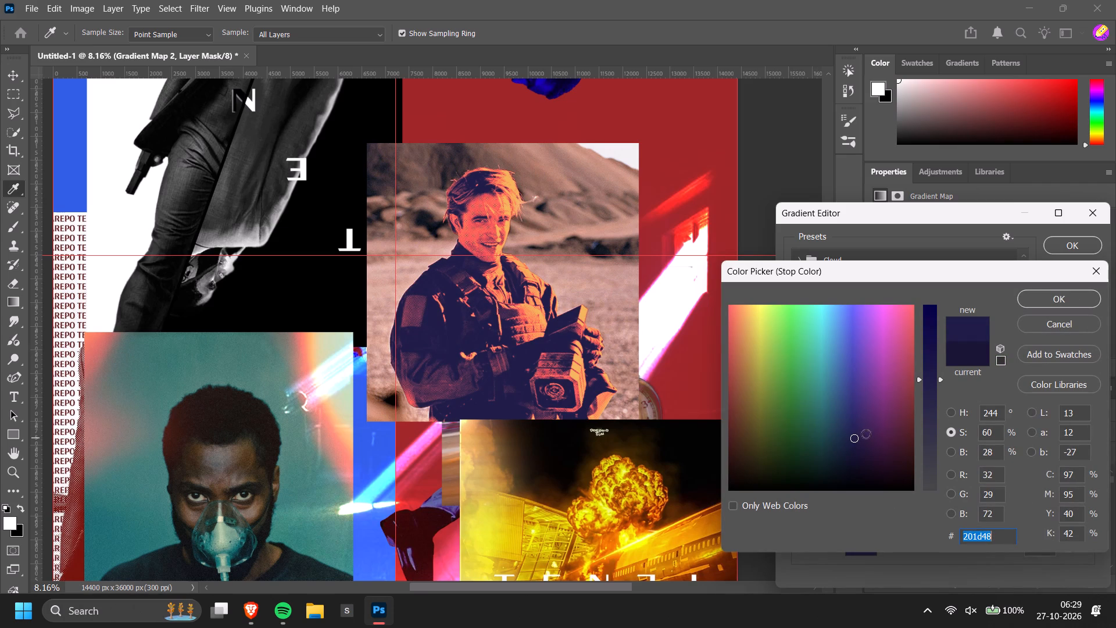
left_click(933, 369)
left_click(932, 373)
left_click_drag(932, 376, 932, 378)
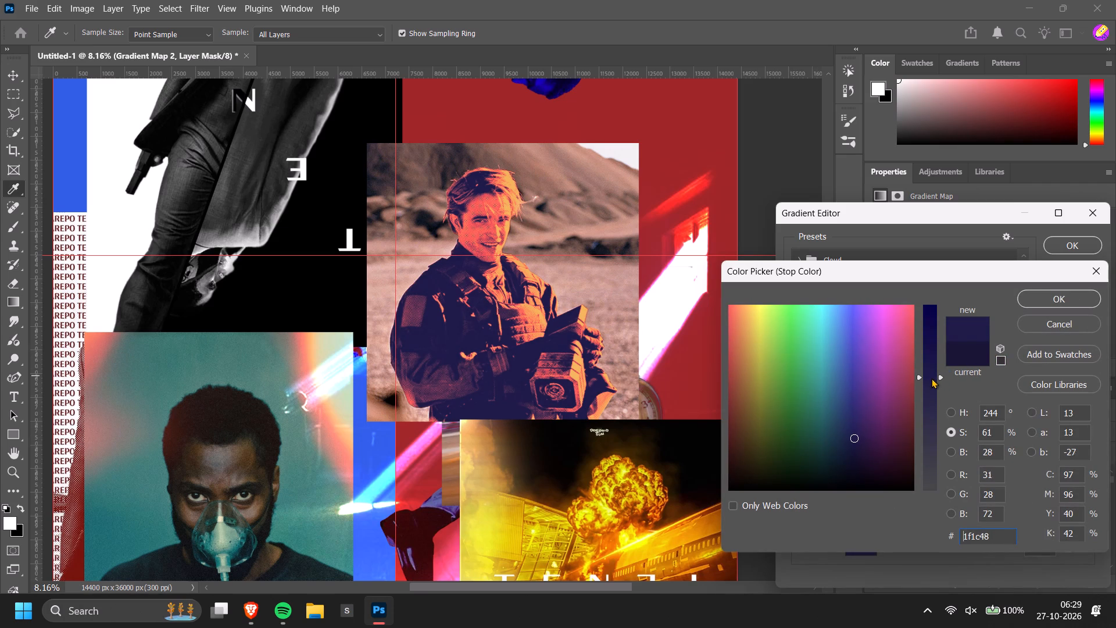
left_click_drag(932, 378, 932, 383)
left_click(841, 423)
left_click(846, 429)
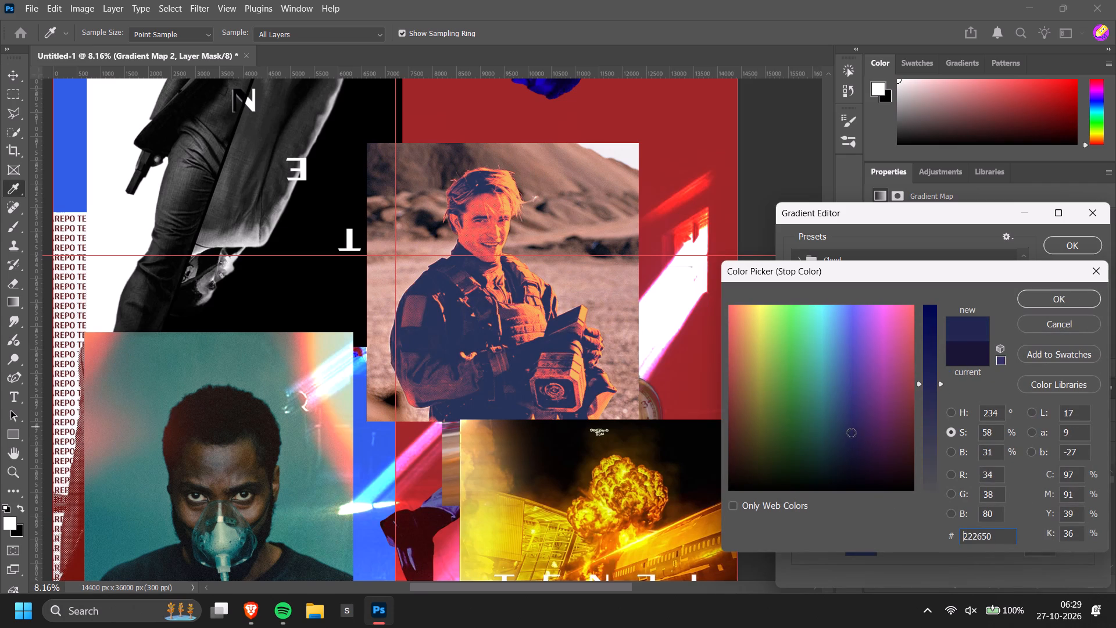
left_click(857, 437)
left_click(1045, 300)
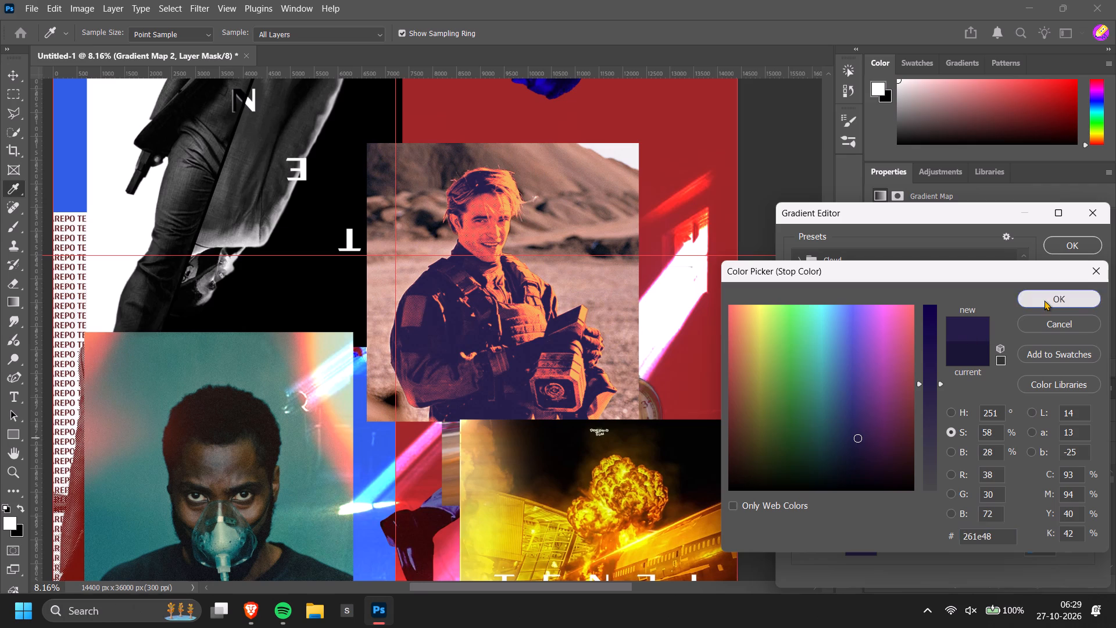
Set the gradient's middle stop at location 41 to the coral red #ff5858.
left_click(917, 488)
left_click(868, 552)
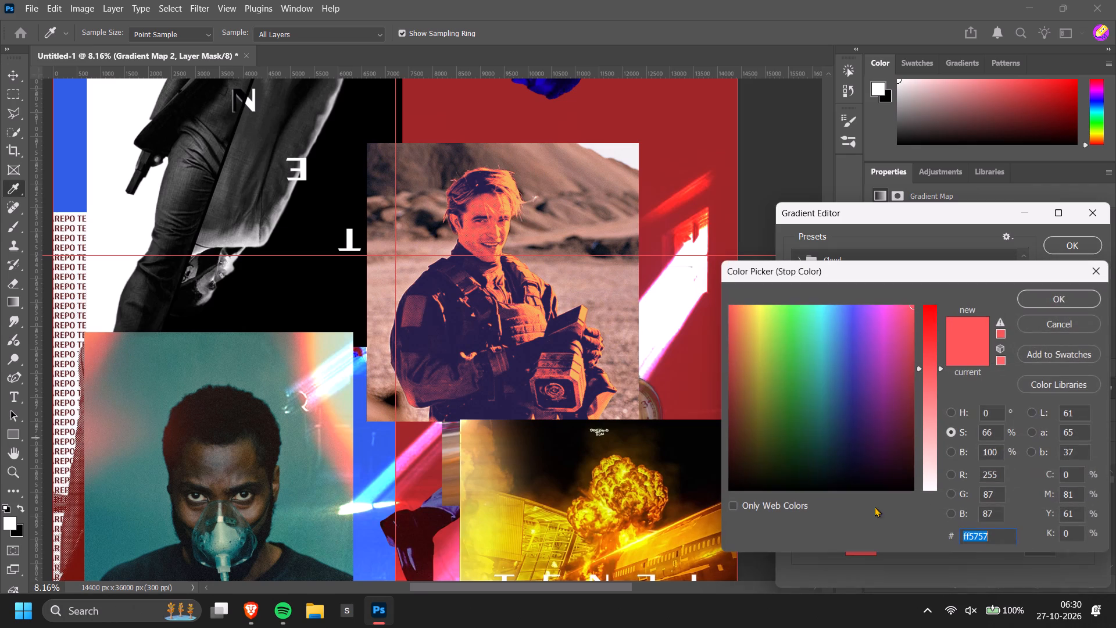
left_click(930, 378)
left_click(931, 376)
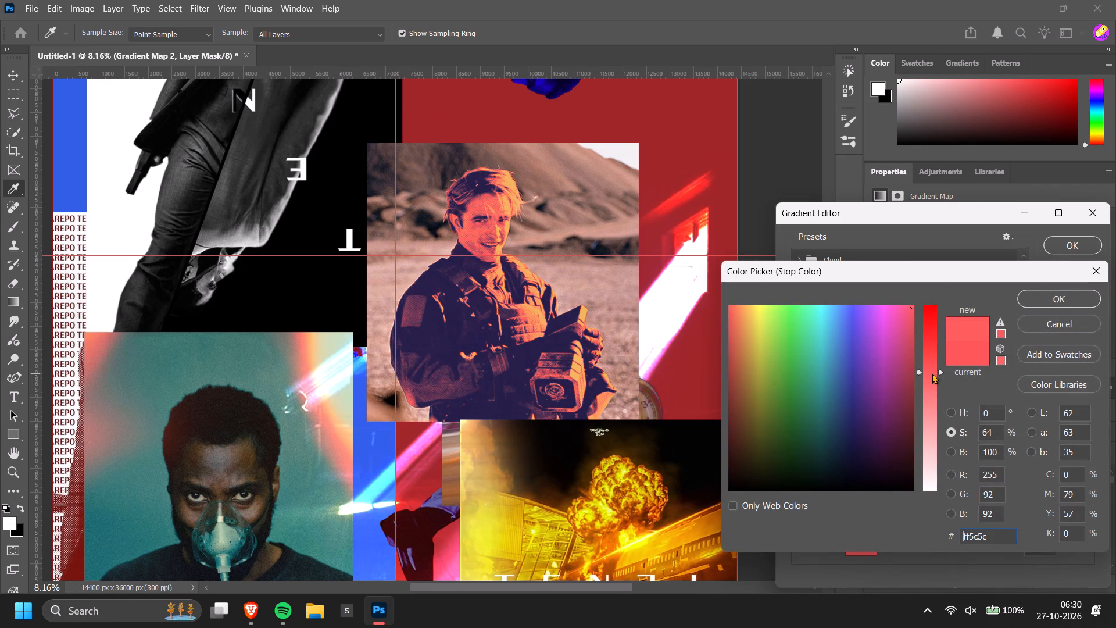
left_click(936, 369)
left_click(1069, 299)
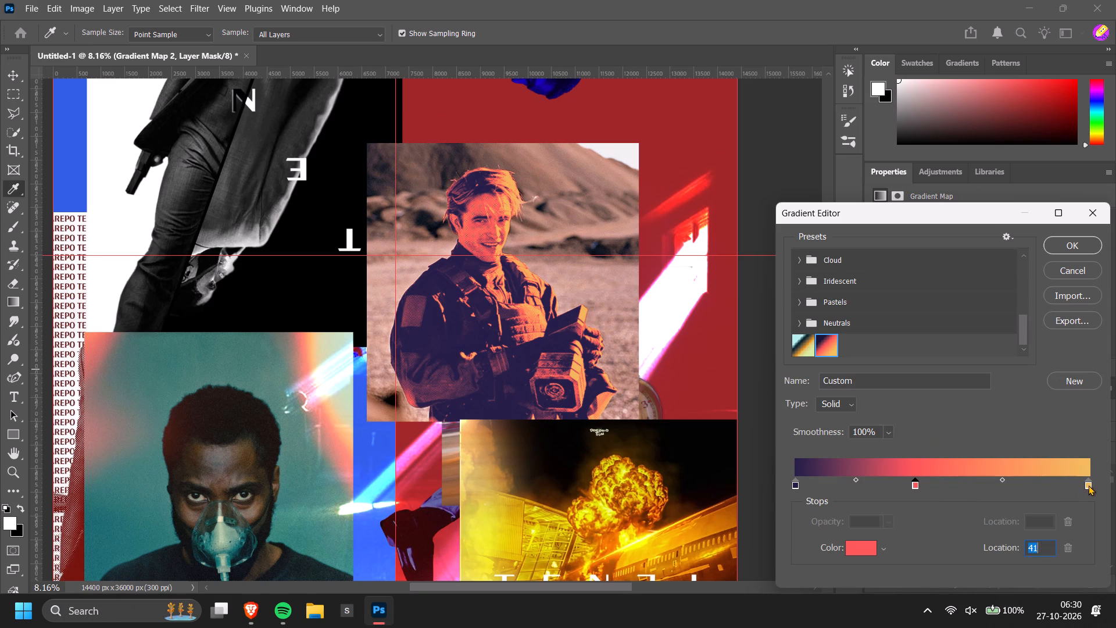
Duplicate the yellow-orange end stop a short way inside the light end, keeping a stop at location 100.
left_click_drag(1089, 485, 1046, 487)
left_click_drag(1080, 484, 1107, 482)
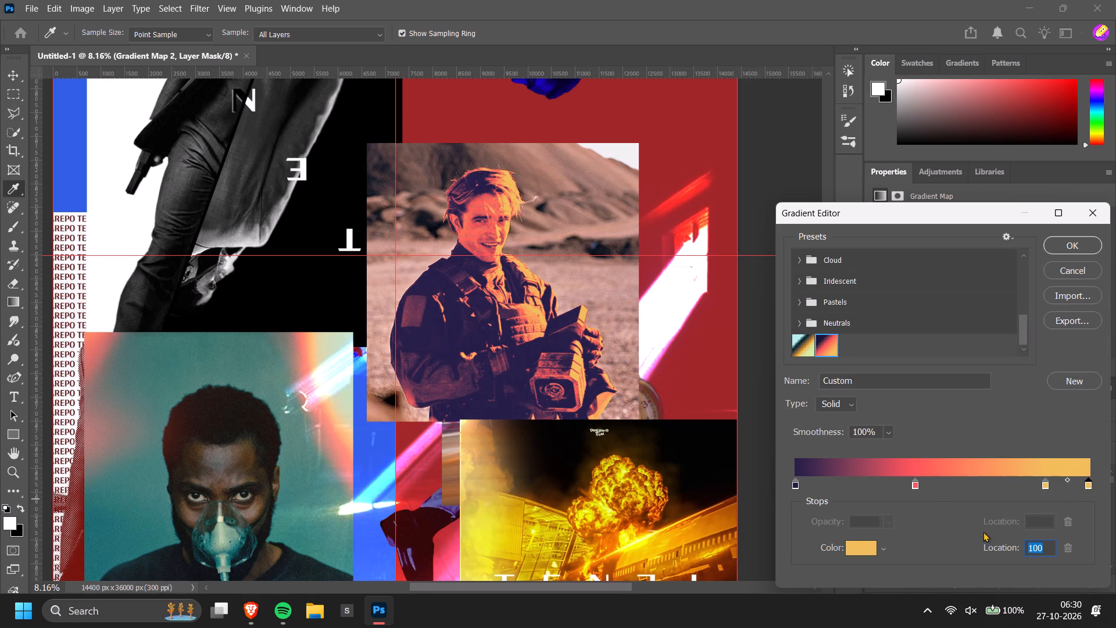
Set the gradient's stop at location 100 to the off-white #f0ebe0 and apply the edited gradient.
left_click(870, 545)
left_click(931, 436)
left_click(932, 448)
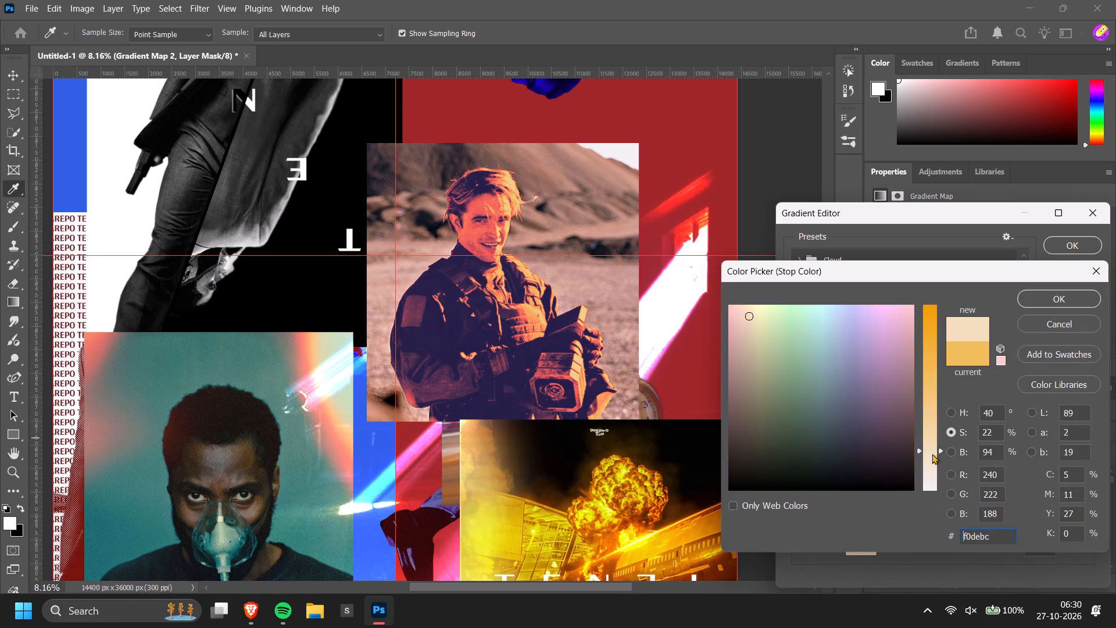
left_click_drag(931, 459, 932, 477)
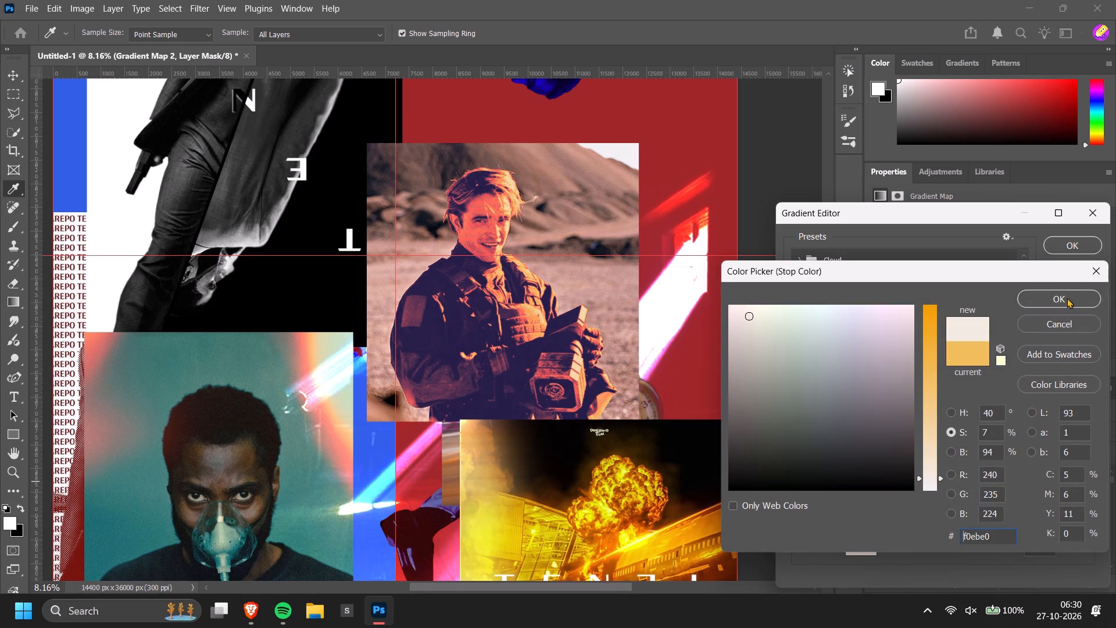
left_click(1068, 294)
left_click(1083, 252)
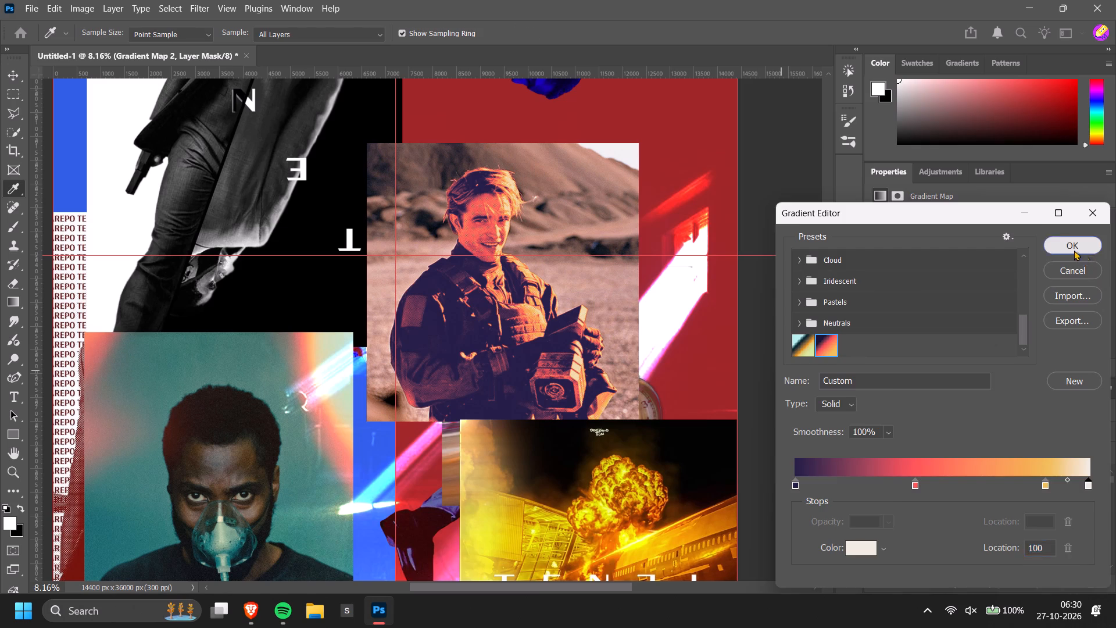
Examine the halftone dots and gradient colours on the soldier's face and uniform, close up and from afar.
scroll(510, 273, "up", 19, "alt")
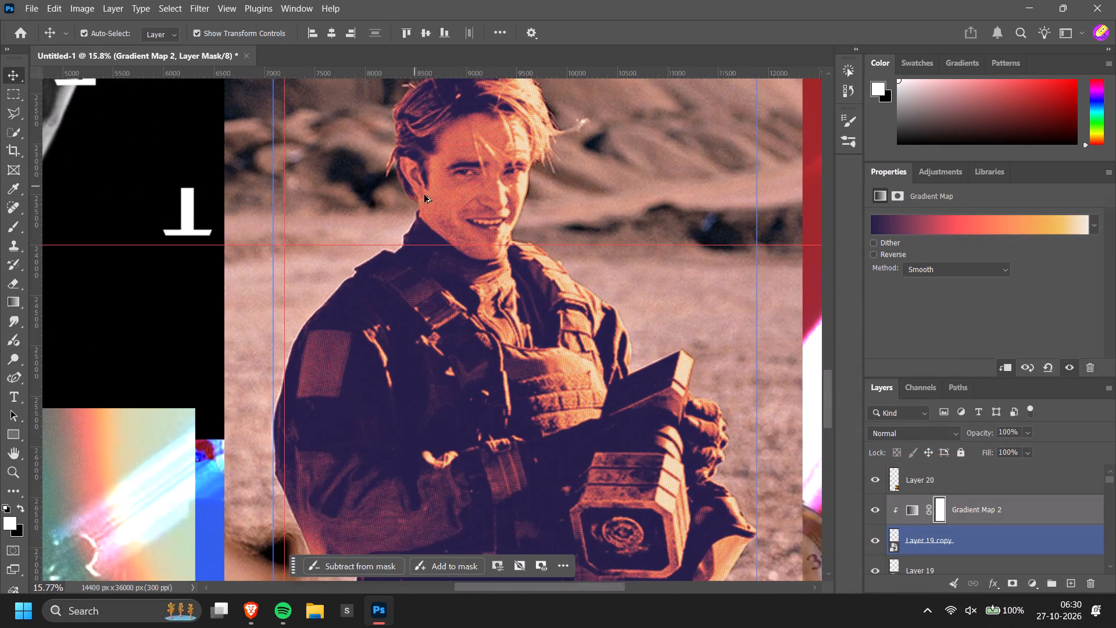
scroll(463, 219, "up", 9, "alt")
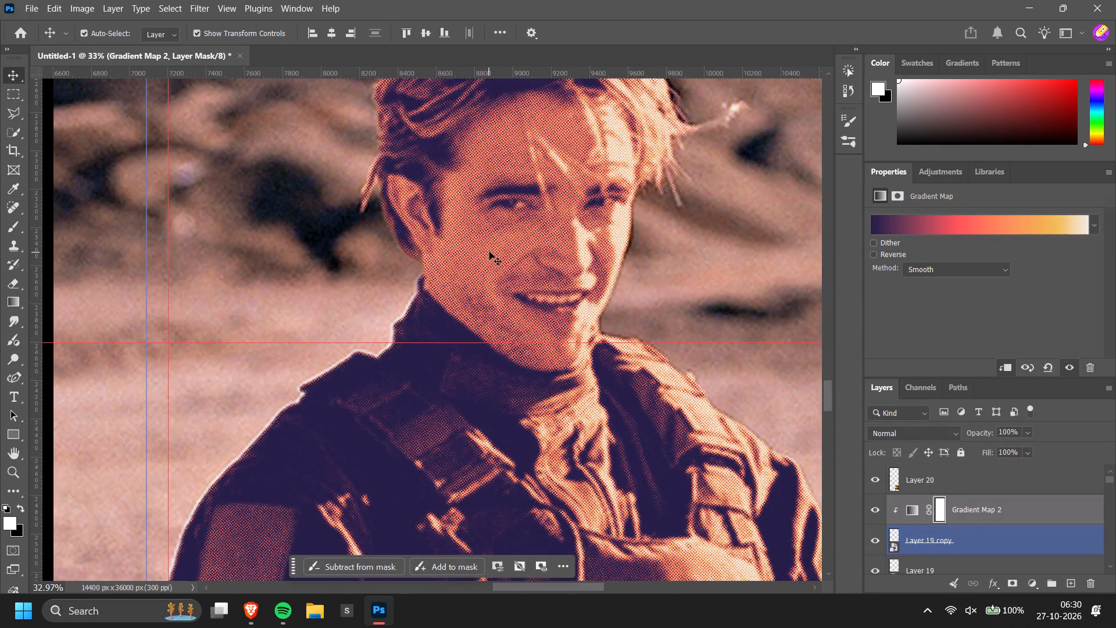
scroll(493, 256, "down", 20, "alt")
scroll(493, 256, "down", 13, "alt")
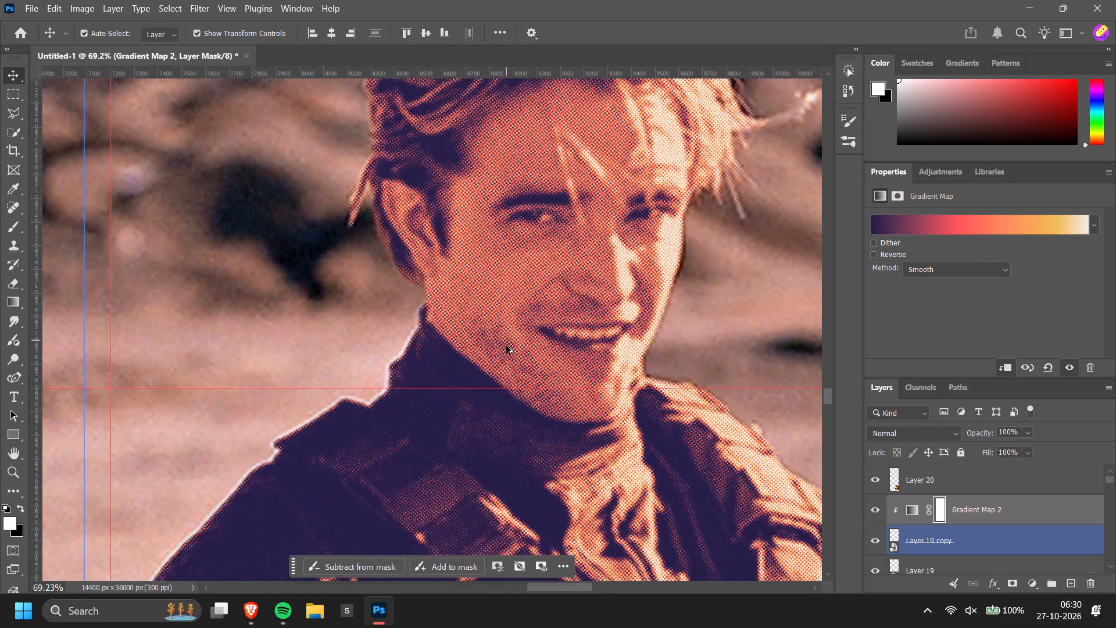
scroll(506, 346, "down", 17, "alt")
scroll(510, 356, "up", 10)
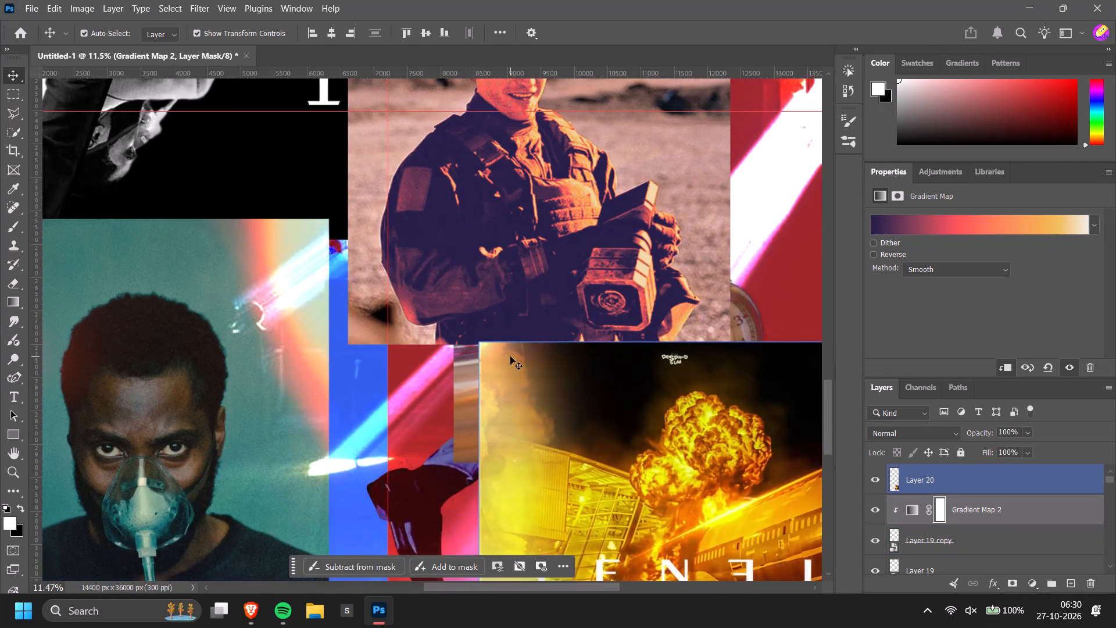
scroll(510, 356, "up", 5)
scroll(510, 356, "down", 4, "alt")
scroll(510, 356, "up", 4)
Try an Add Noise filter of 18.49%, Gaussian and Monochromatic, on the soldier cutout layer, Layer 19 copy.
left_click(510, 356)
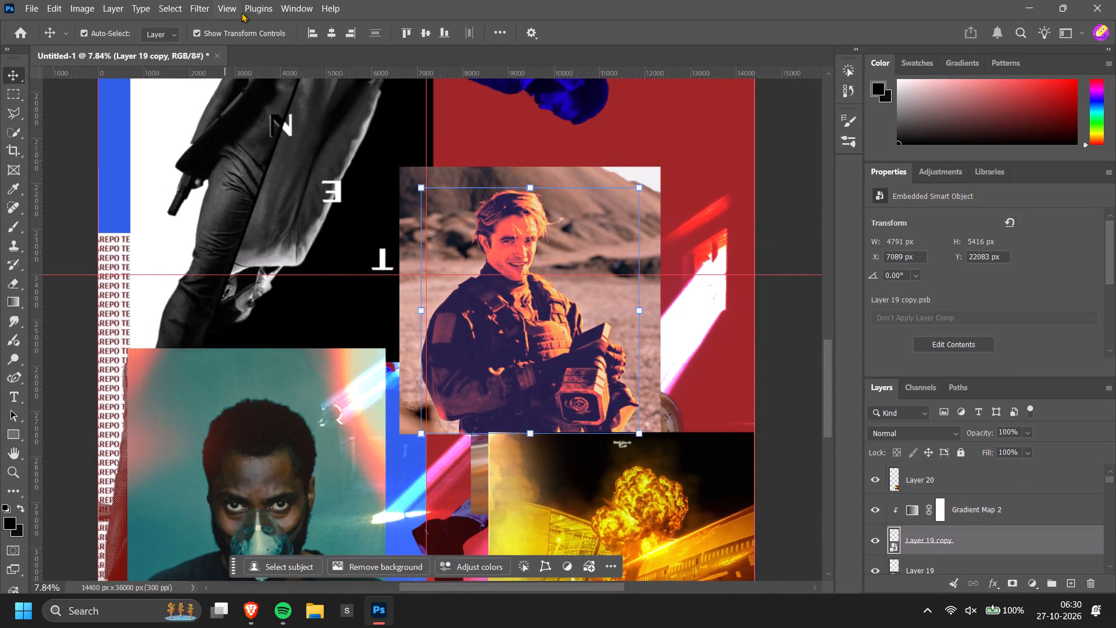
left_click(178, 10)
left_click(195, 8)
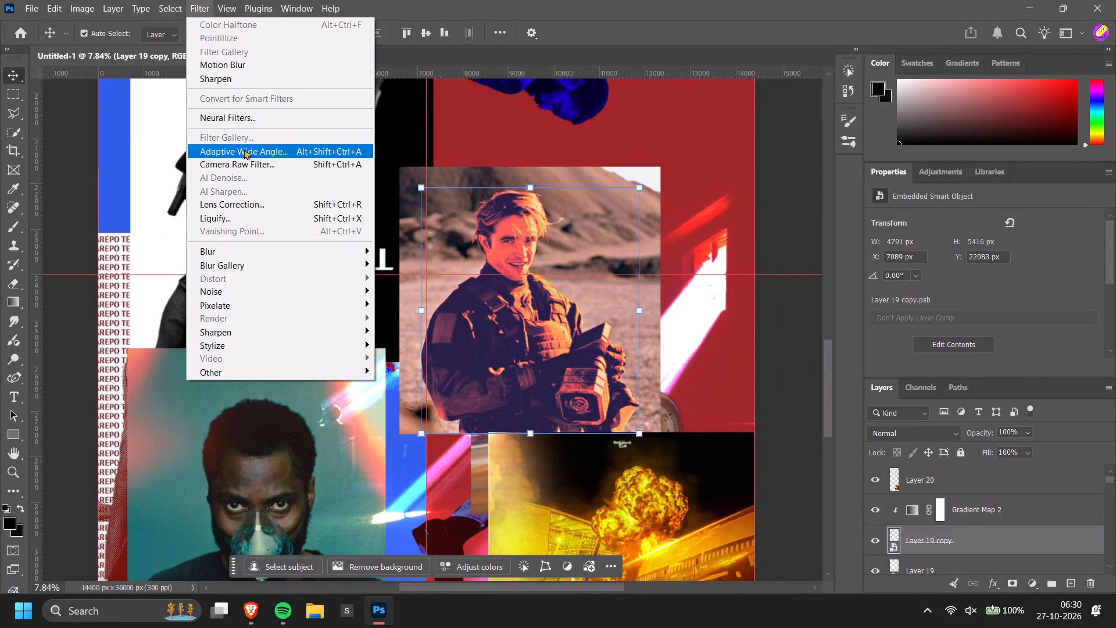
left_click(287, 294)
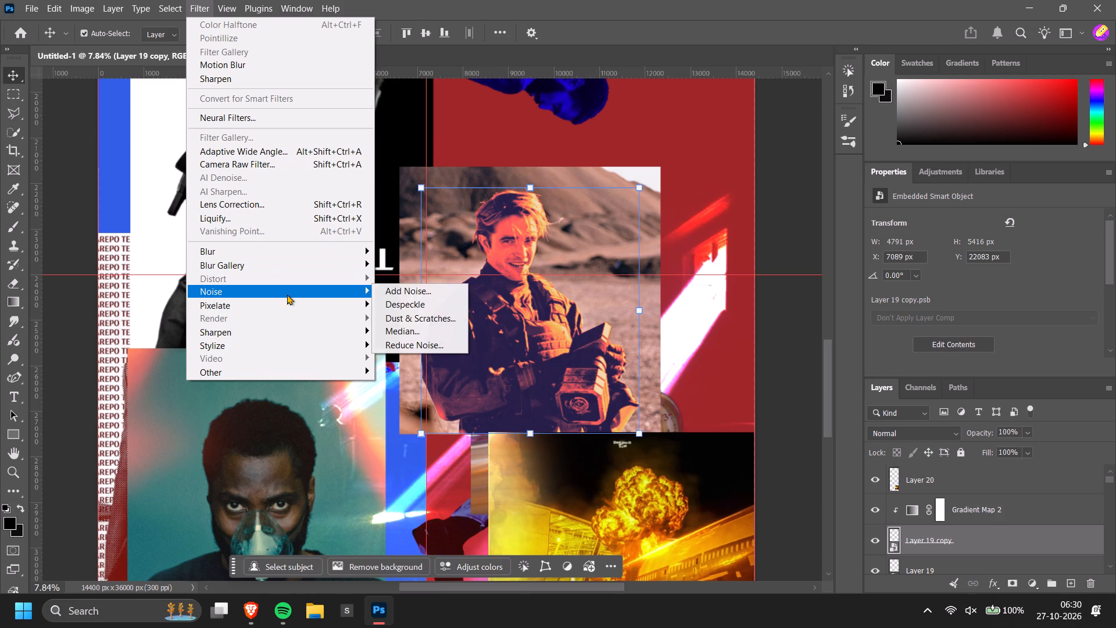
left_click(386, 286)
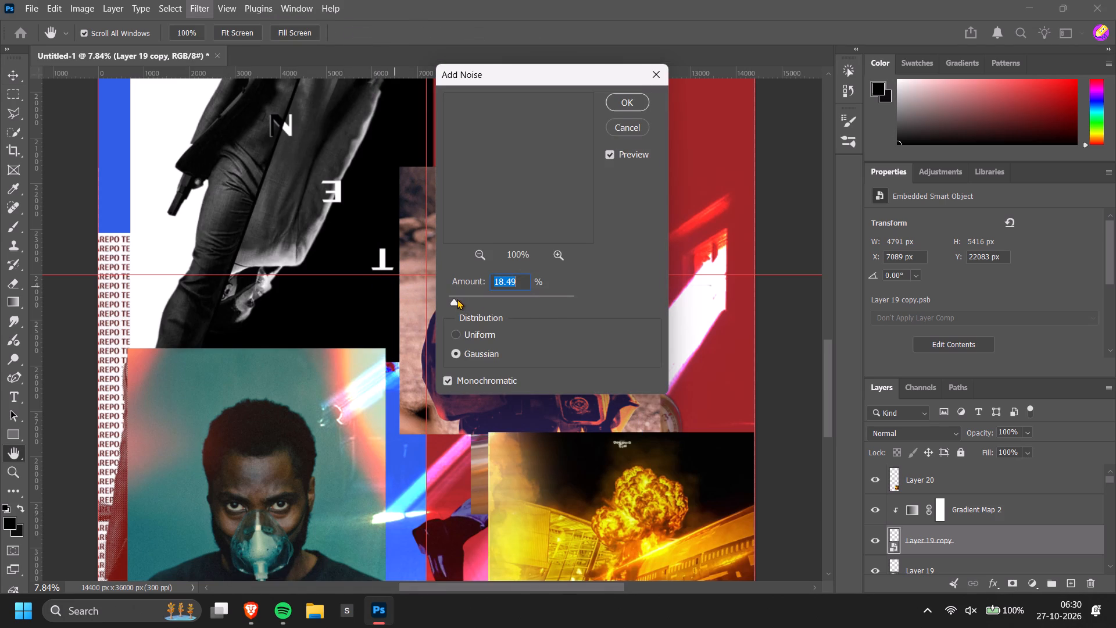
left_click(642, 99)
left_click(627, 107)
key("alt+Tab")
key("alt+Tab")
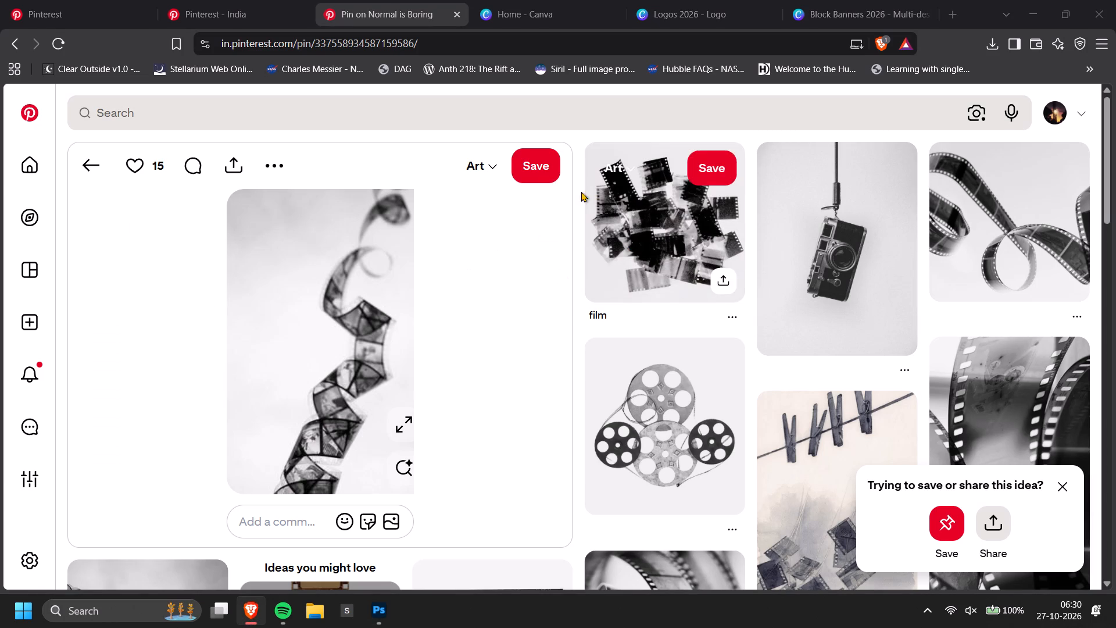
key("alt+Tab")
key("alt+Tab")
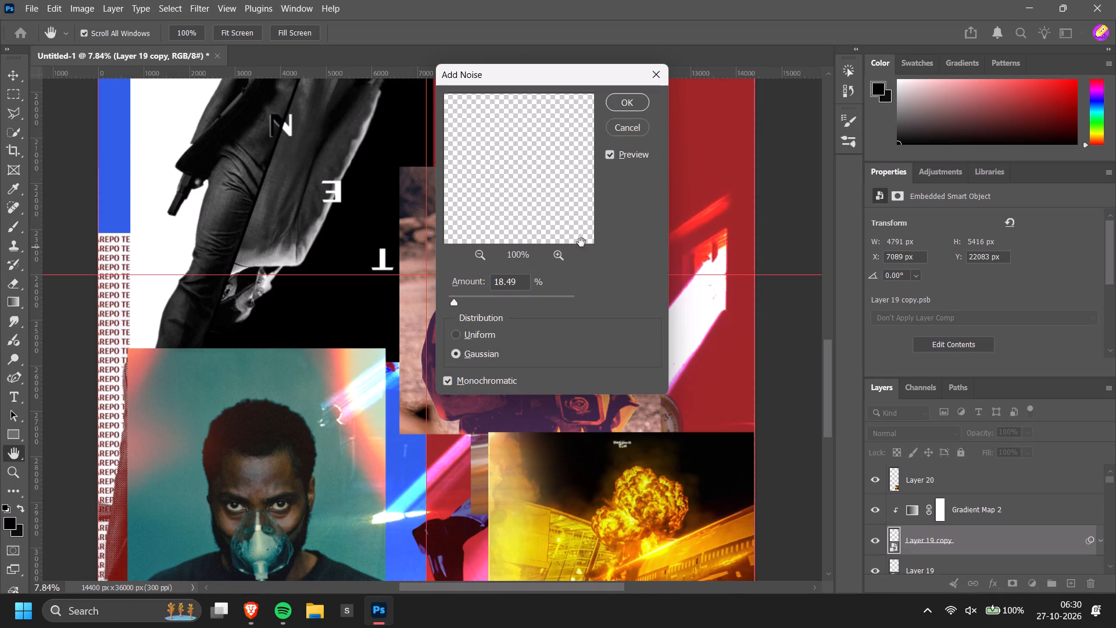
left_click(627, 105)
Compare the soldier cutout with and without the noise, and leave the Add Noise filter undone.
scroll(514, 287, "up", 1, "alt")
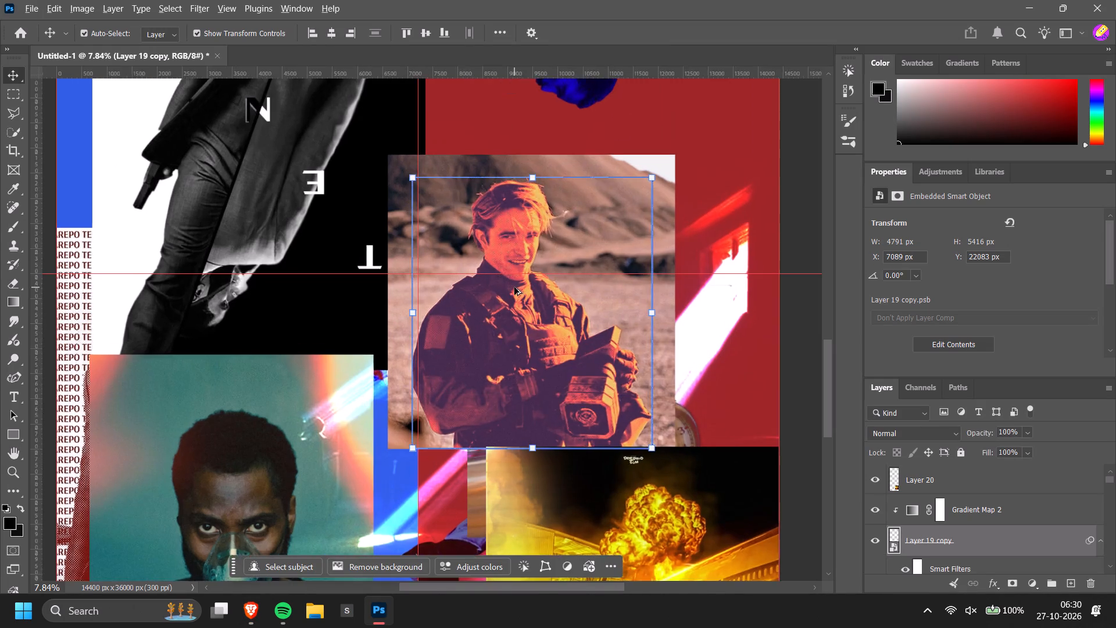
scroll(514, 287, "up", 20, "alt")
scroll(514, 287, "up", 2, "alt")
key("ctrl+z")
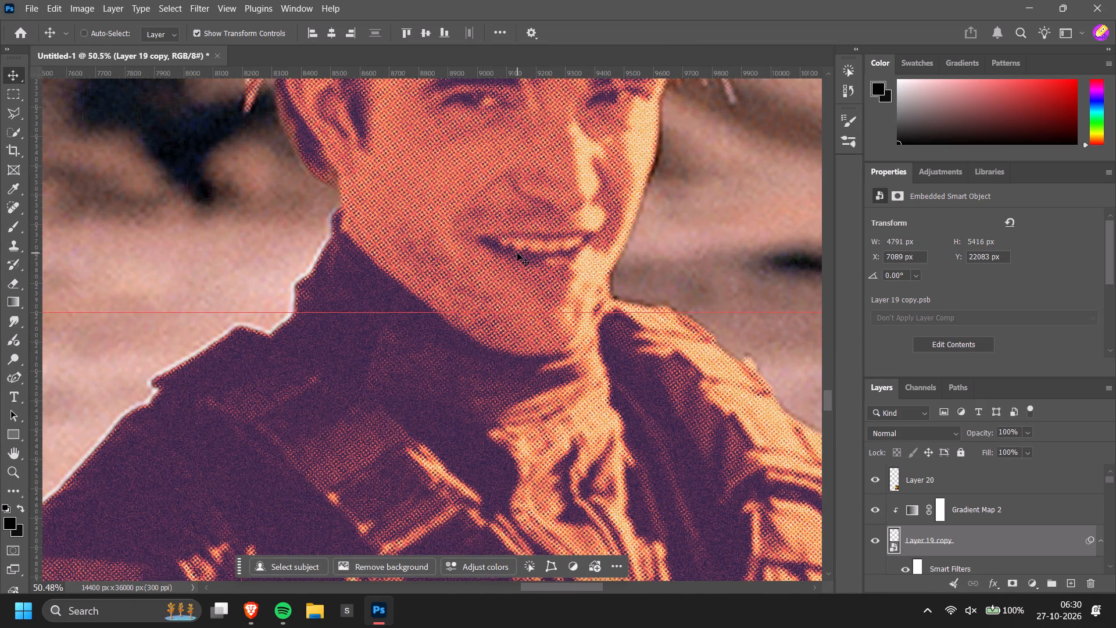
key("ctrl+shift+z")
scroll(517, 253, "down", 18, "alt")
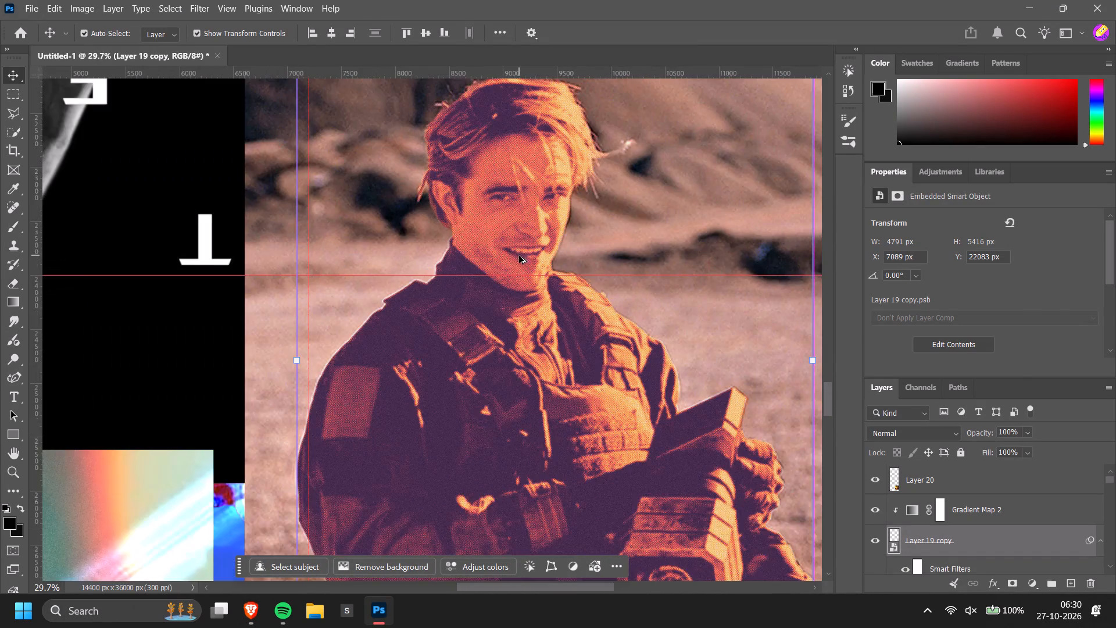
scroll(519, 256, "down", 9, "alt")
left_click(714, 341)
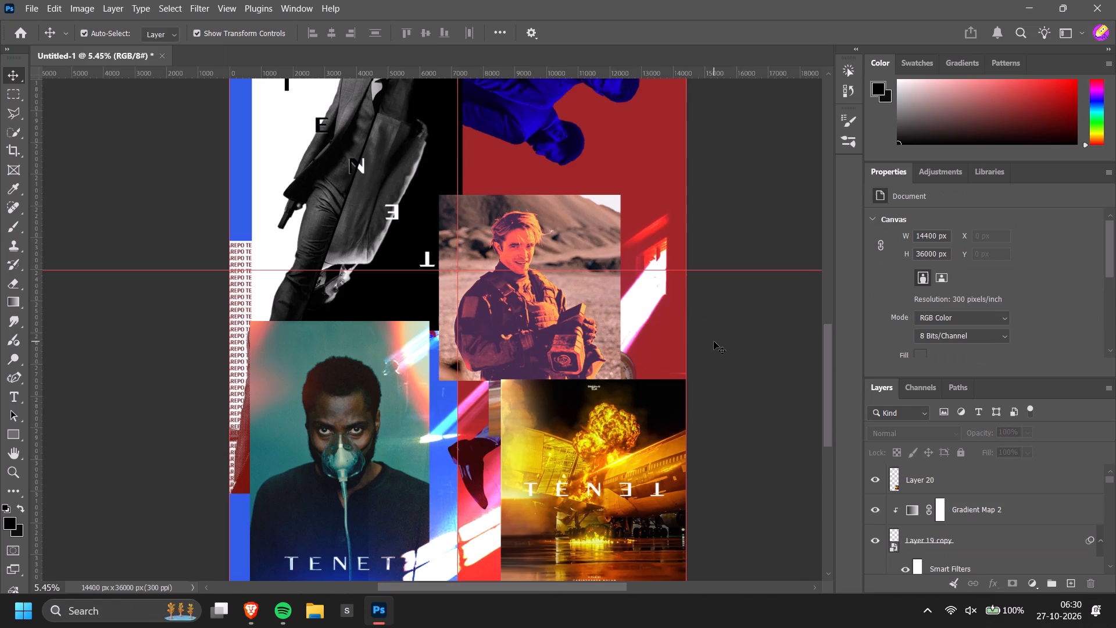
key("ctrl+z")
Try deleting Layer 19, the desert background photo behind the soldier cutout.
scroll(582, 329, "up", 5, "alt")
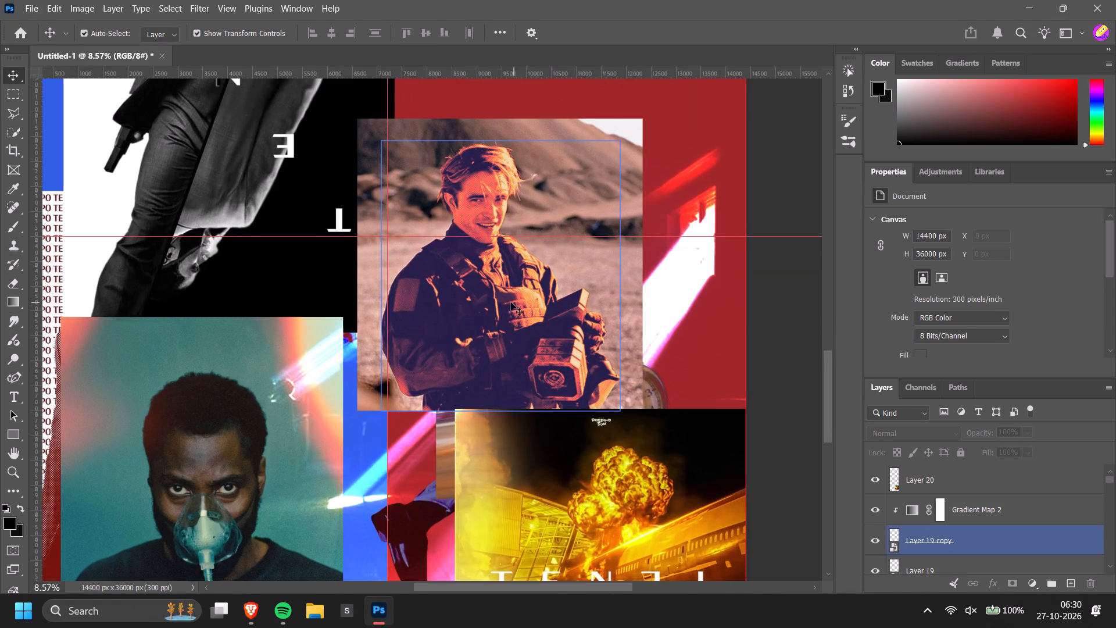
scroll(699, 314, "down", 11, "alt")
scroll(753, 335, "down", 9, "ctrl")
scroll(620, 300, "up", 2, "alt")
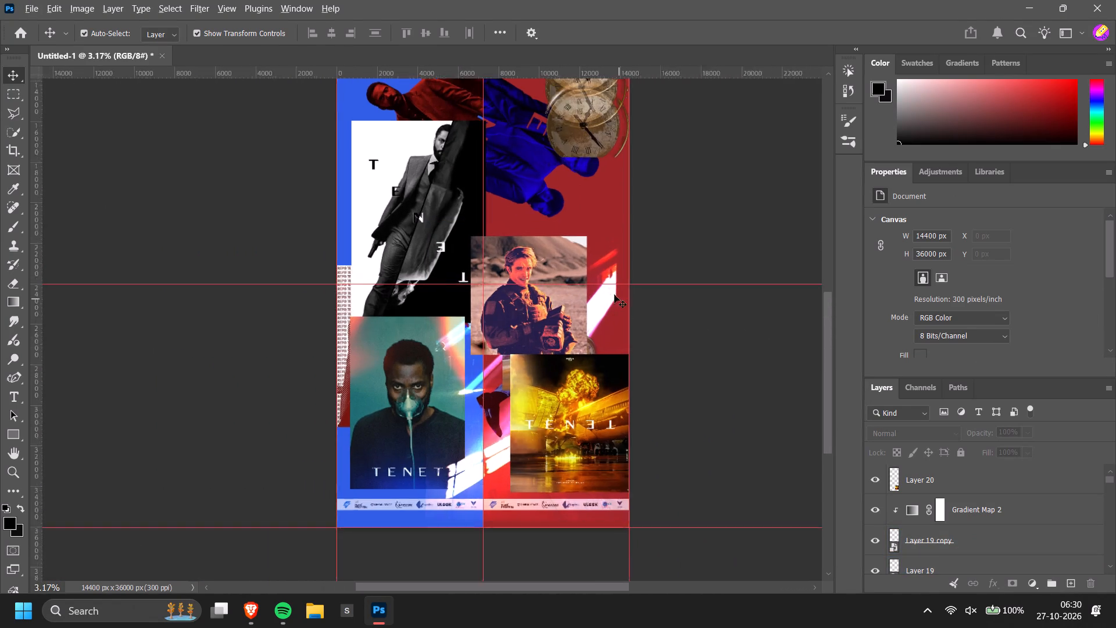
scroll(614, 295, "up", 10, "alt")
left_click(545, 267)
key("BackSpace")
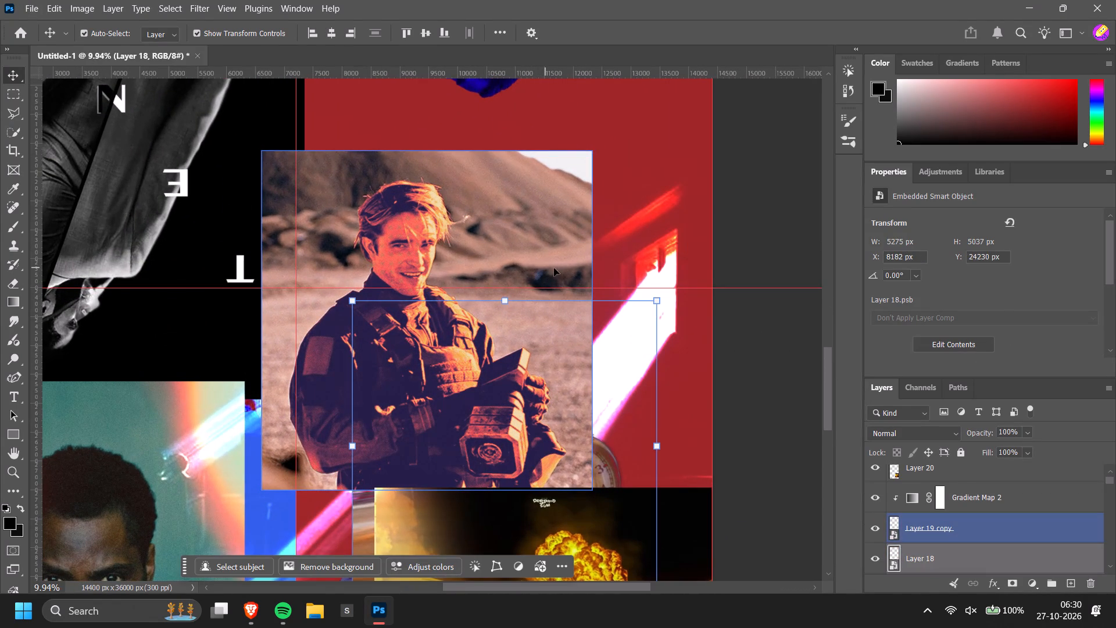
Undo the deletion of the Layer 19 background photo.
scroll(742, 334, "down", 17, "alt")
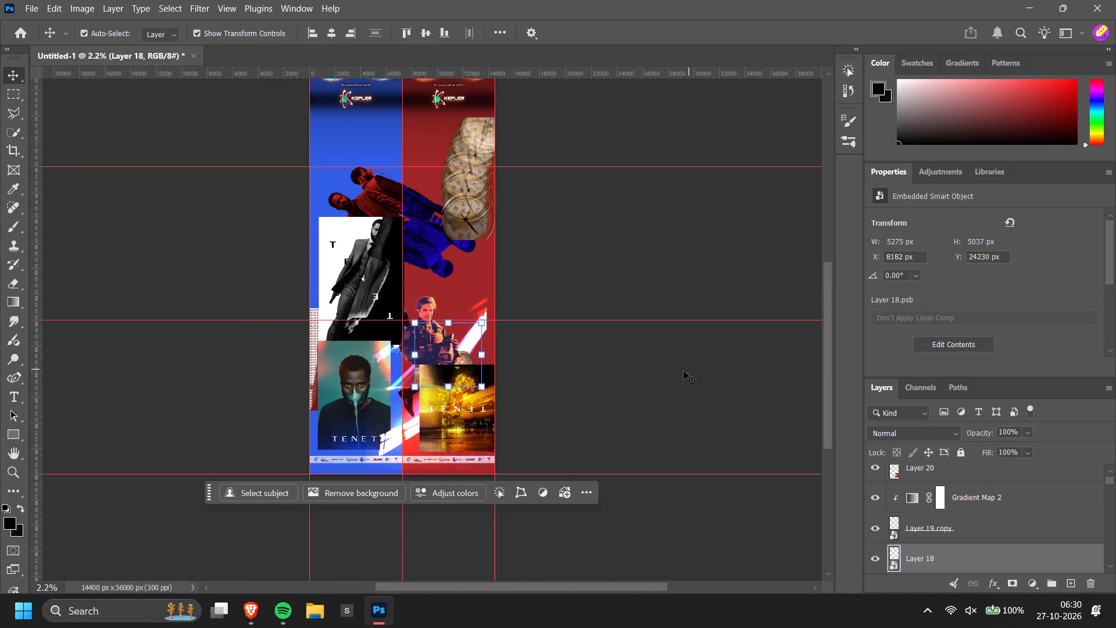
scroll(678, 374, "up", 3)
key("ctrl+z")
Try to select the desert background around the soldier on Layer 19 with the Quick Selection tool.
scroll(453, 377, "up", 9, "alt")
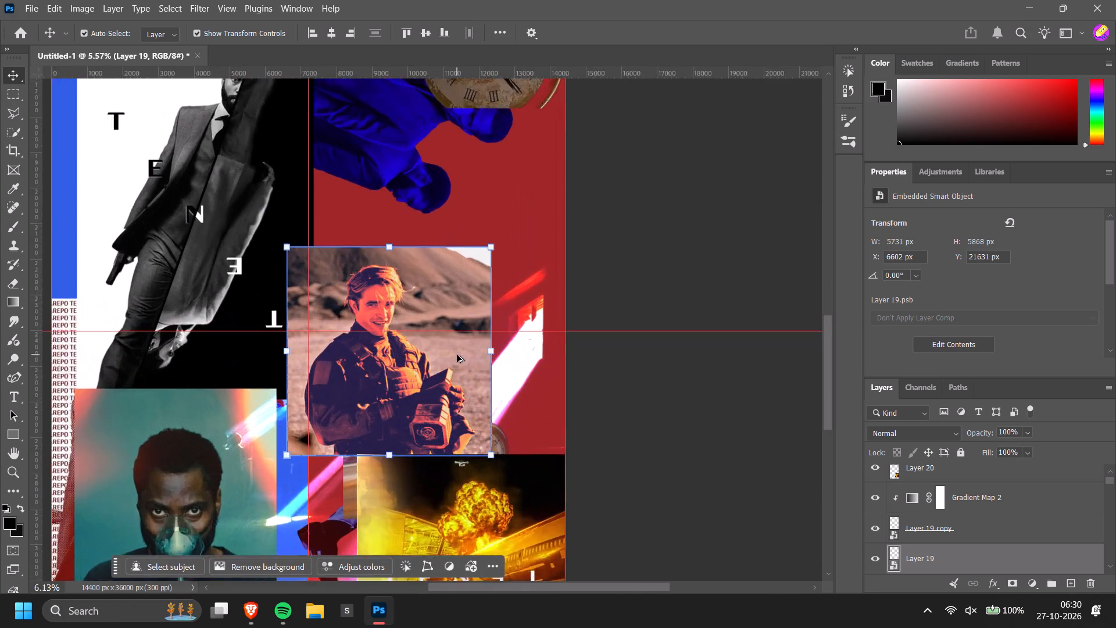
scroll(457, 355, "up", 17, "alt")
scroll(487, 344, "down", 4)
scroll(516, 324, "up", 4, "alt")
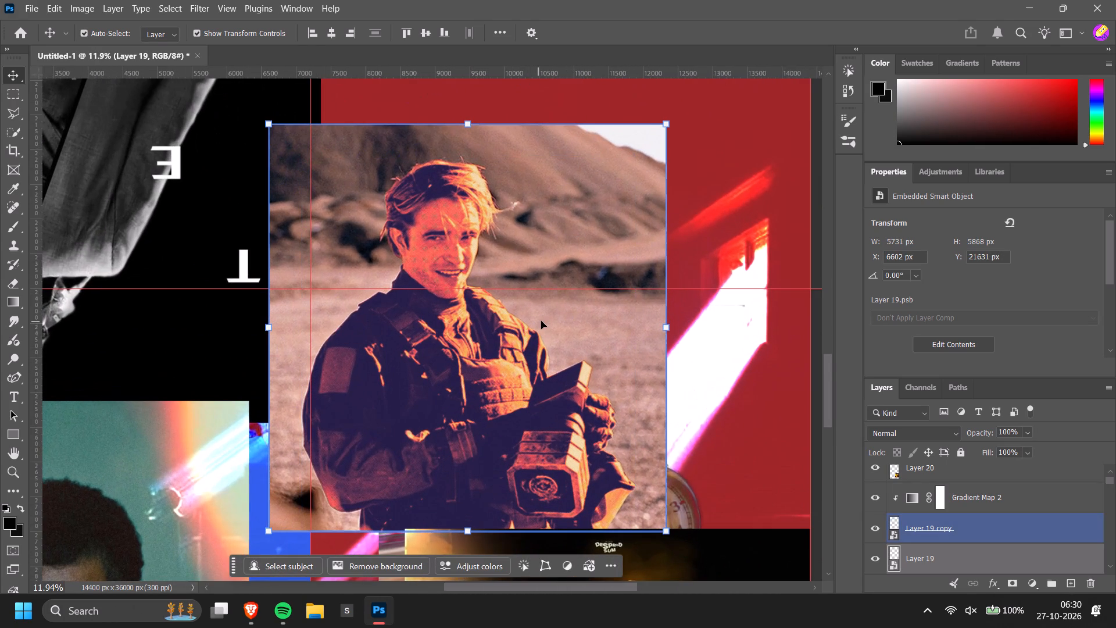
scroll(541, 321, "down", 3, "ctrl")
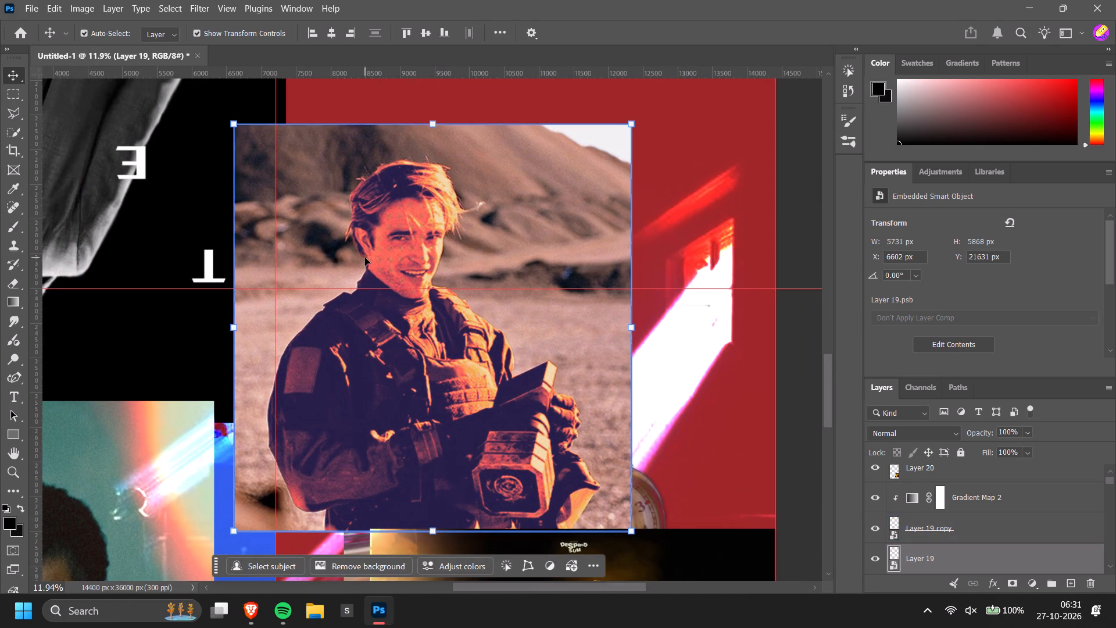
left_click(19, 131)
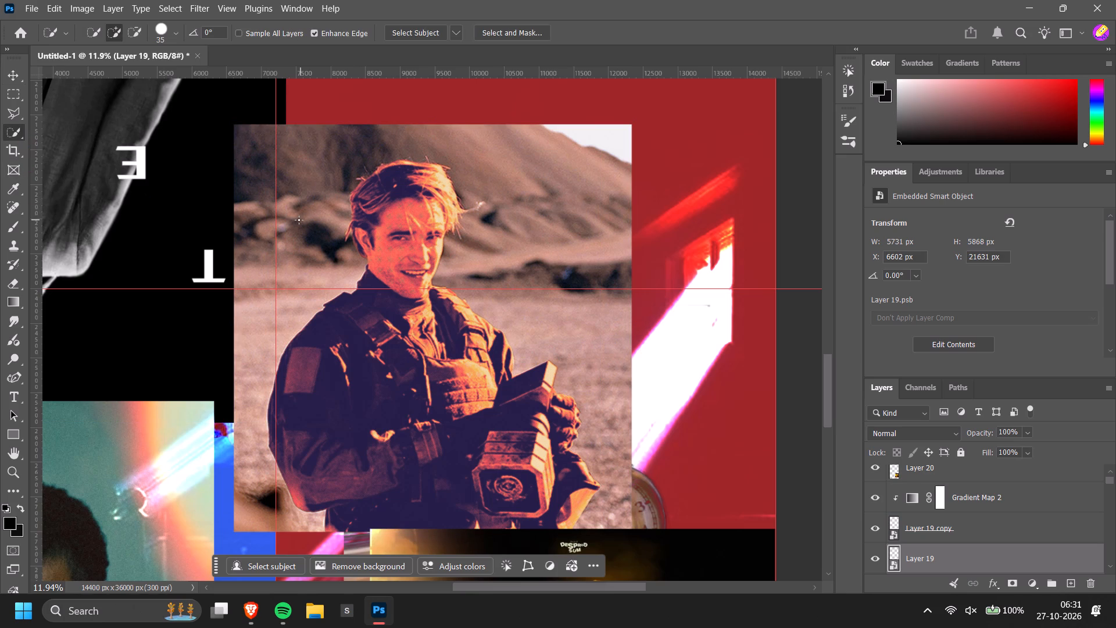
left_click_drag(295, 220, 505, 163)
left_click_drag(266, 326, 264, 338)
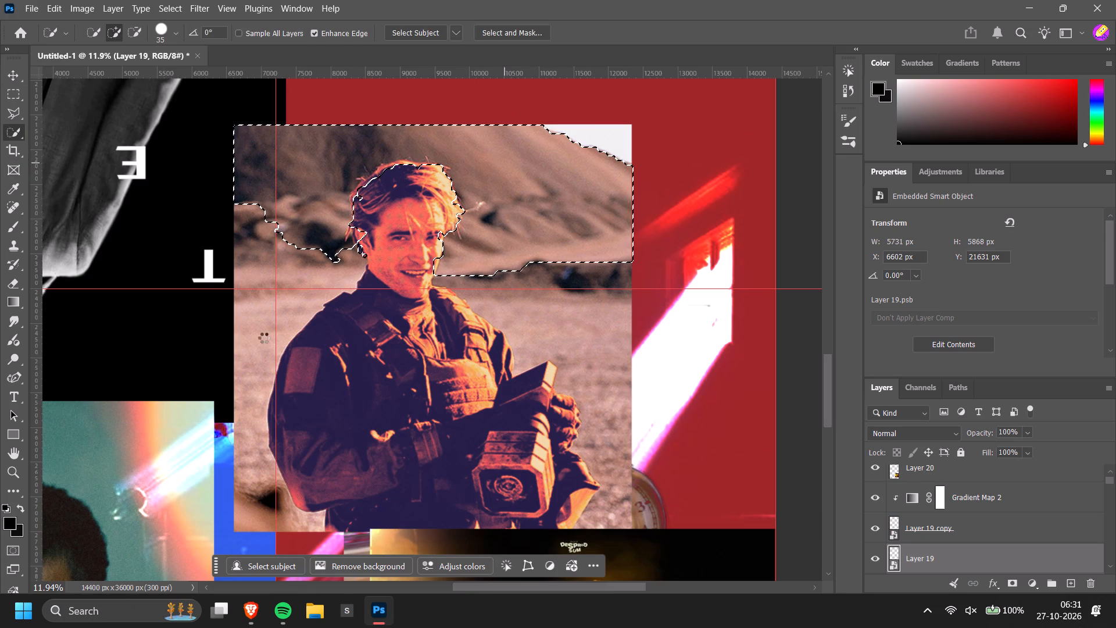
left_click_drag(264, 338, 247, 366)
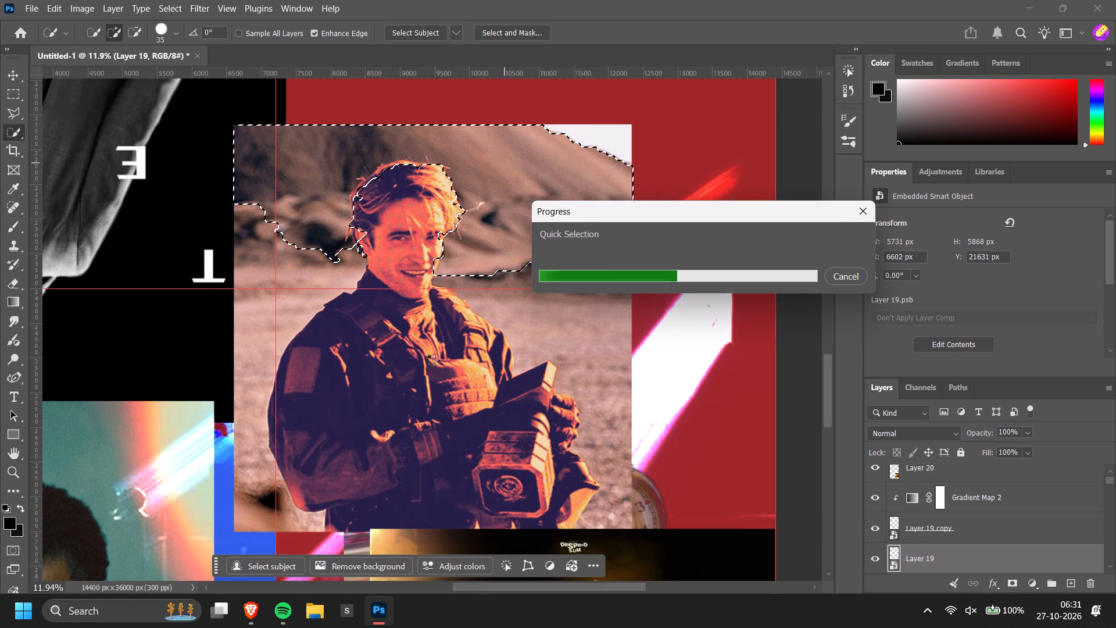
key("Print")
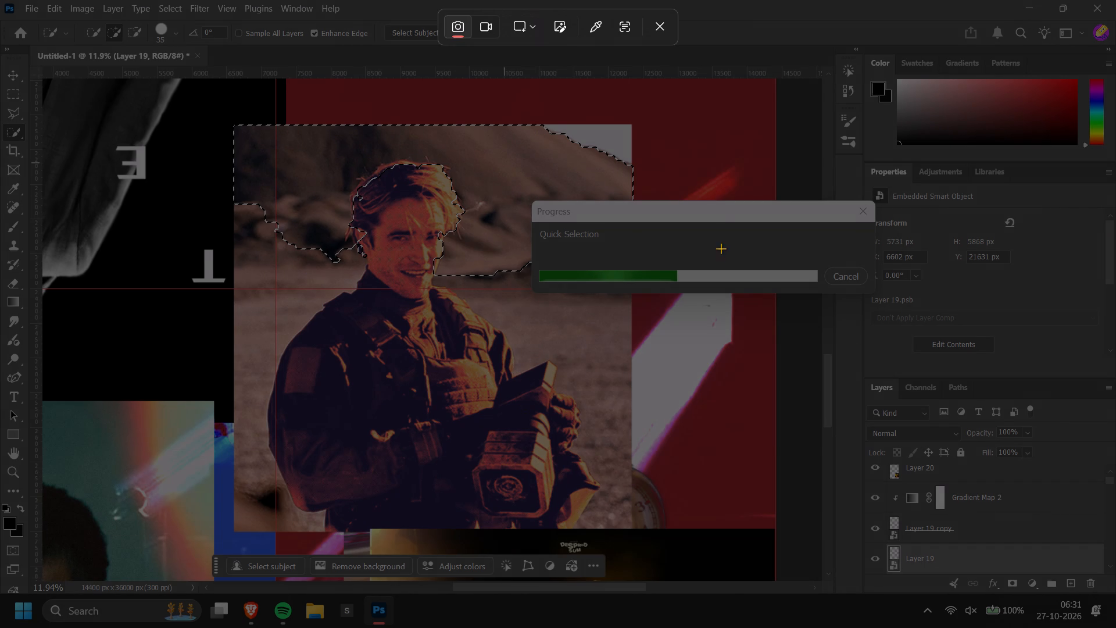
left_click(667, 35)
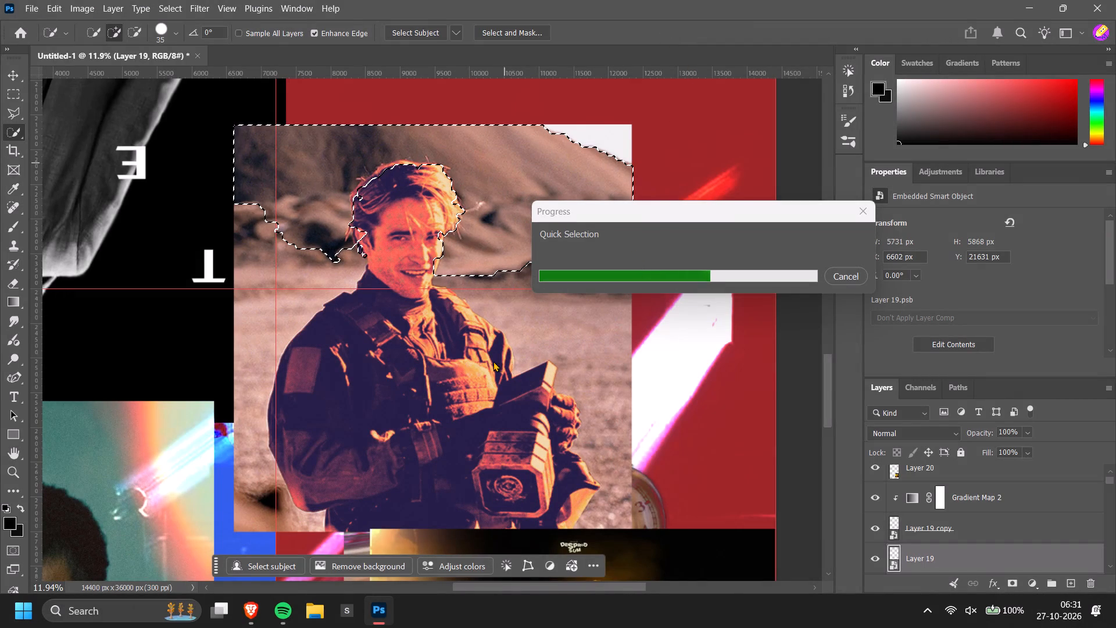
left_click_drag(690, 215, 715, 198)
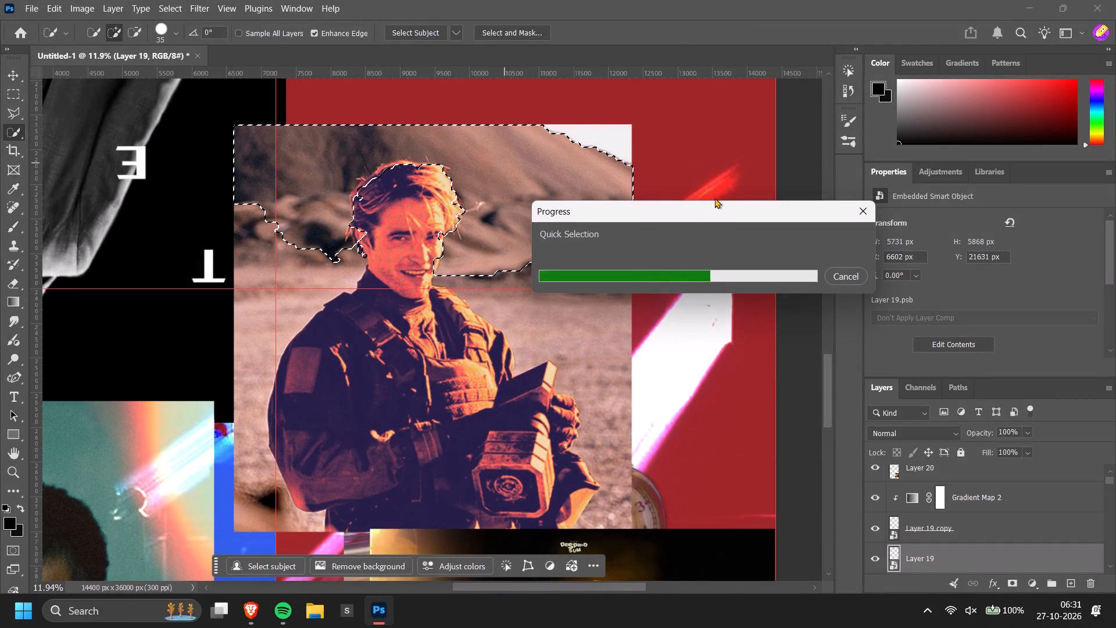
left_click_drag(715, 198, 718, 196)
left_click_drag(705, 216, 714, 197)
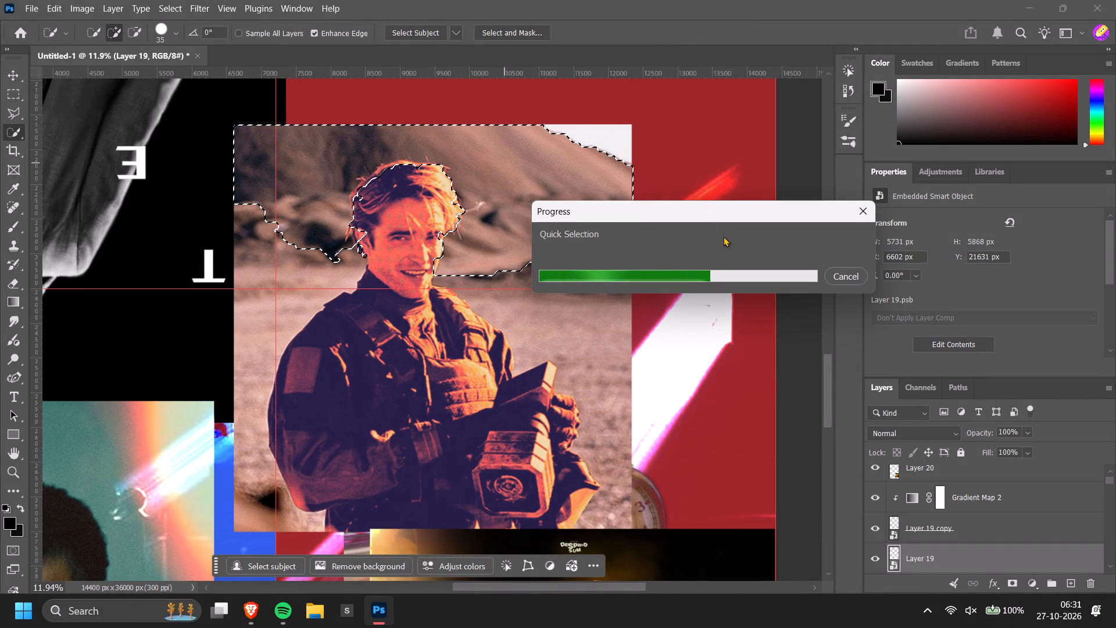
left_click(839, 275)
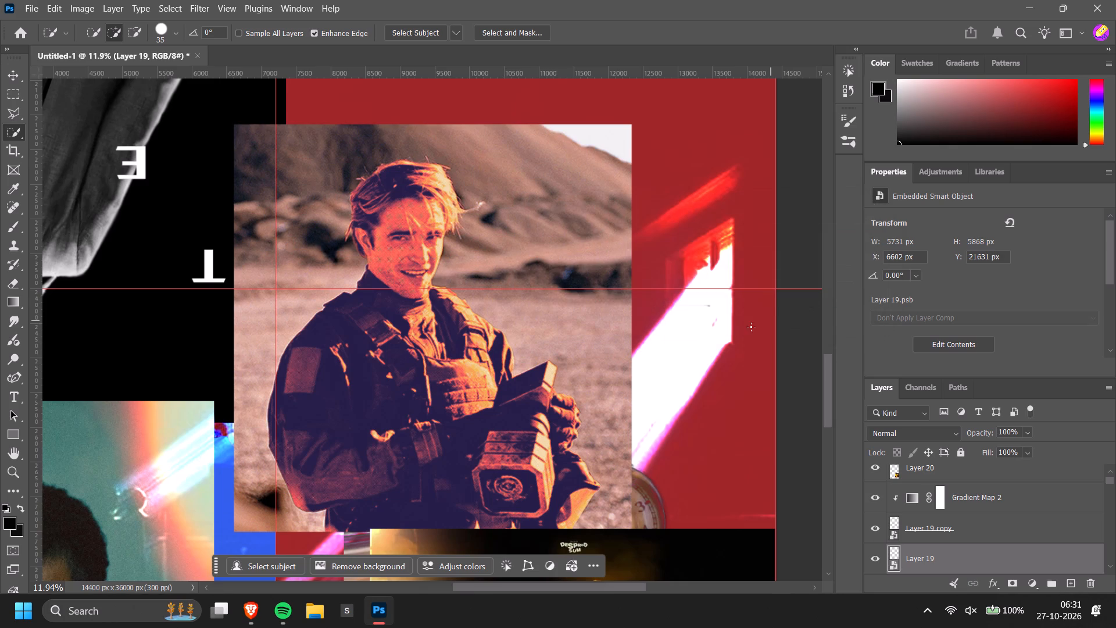
Select five separate horizontal rectangular strips of varying width and height across the Layer 19 desert photo, from its top edge to its bottom edge.
key("v")
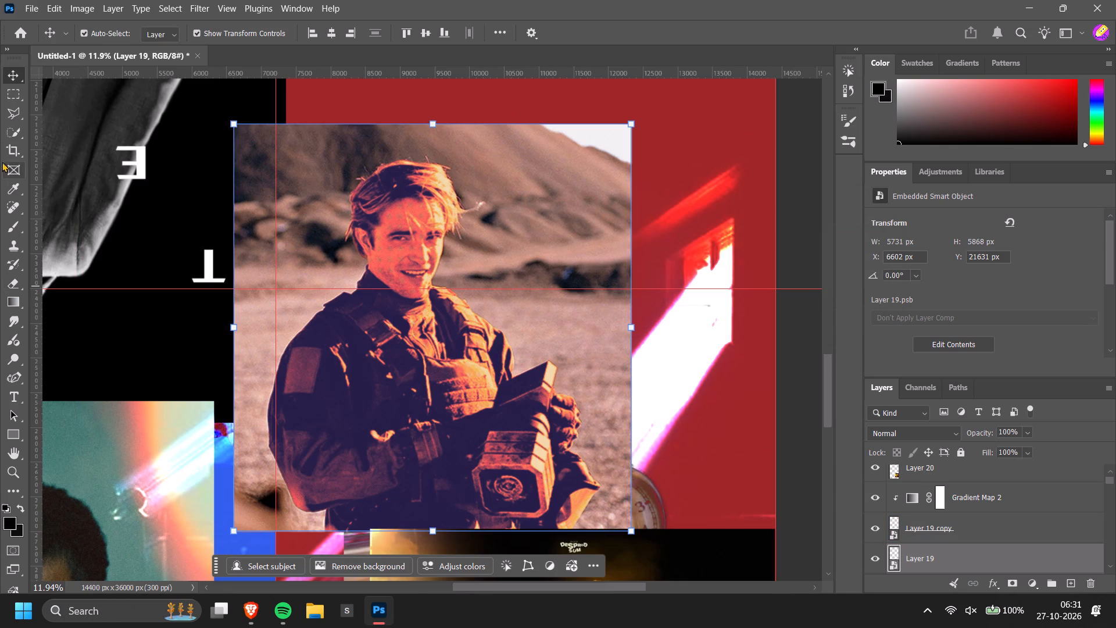
left_click(16, 91)
left_click_drag(211, 204, 566, 159)
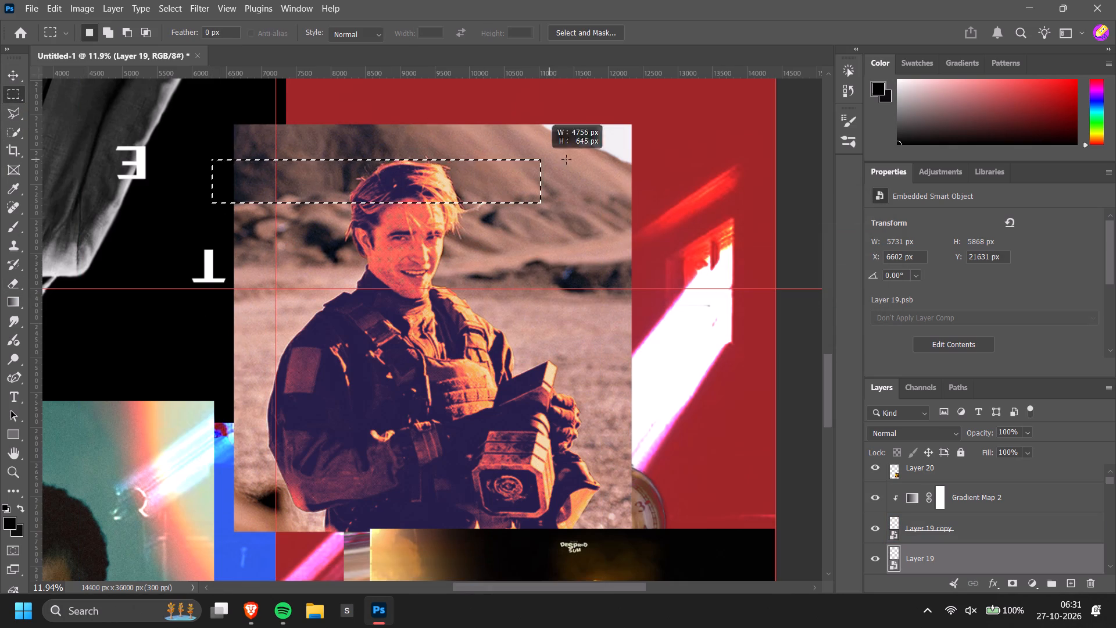
left_click_drag(566, 159, 673, 167)
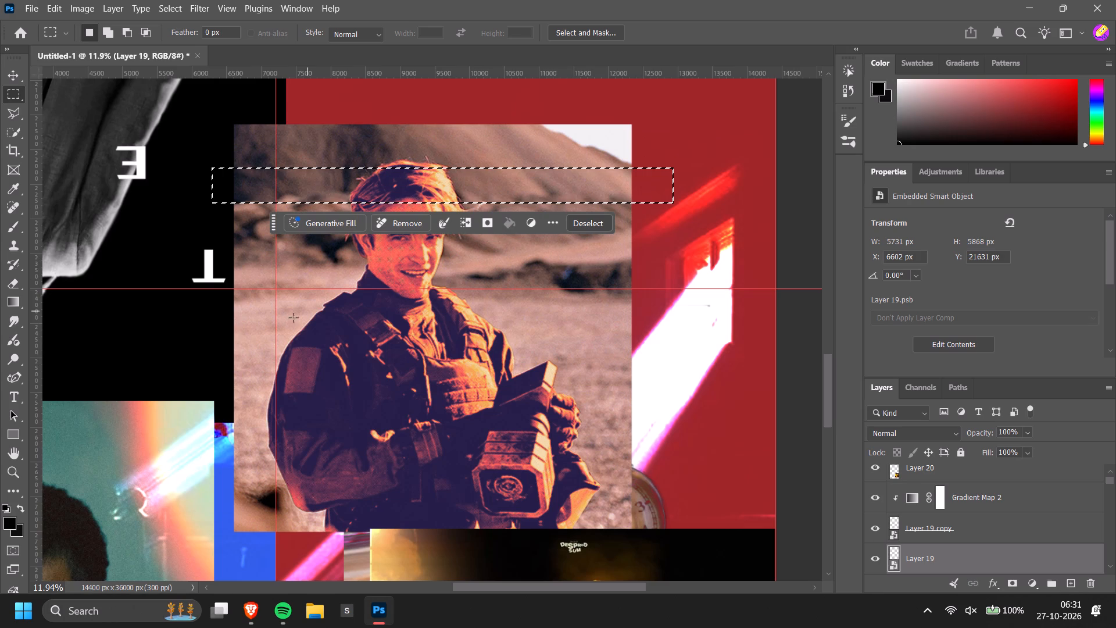
left_click_drag(203, 312, 714, 381)
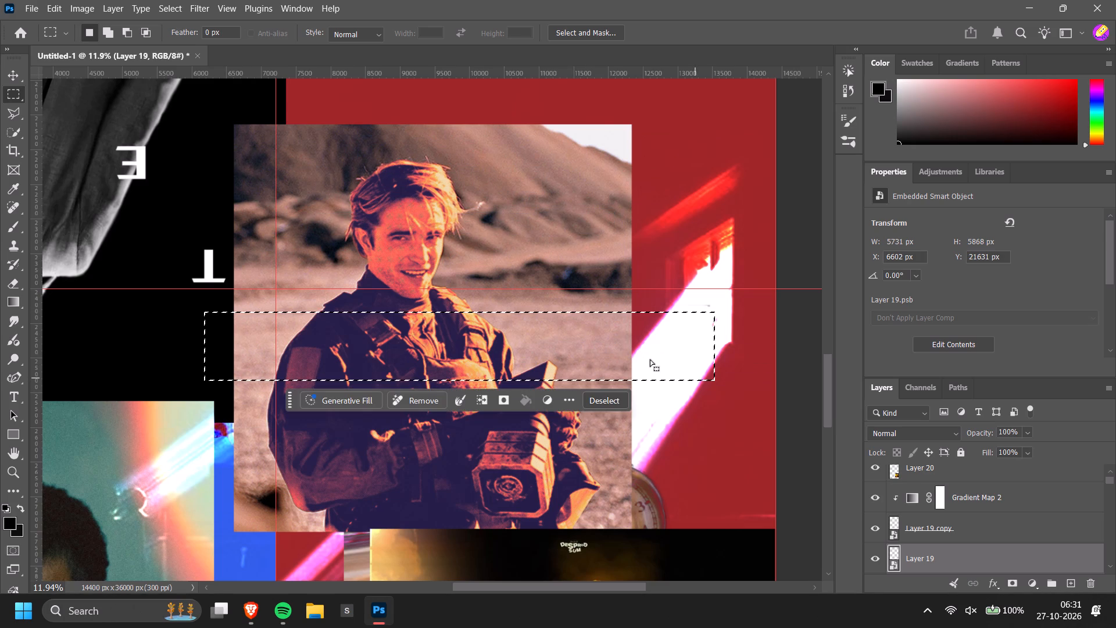
left_click_drag(202, 168, 614, 229, "shift")
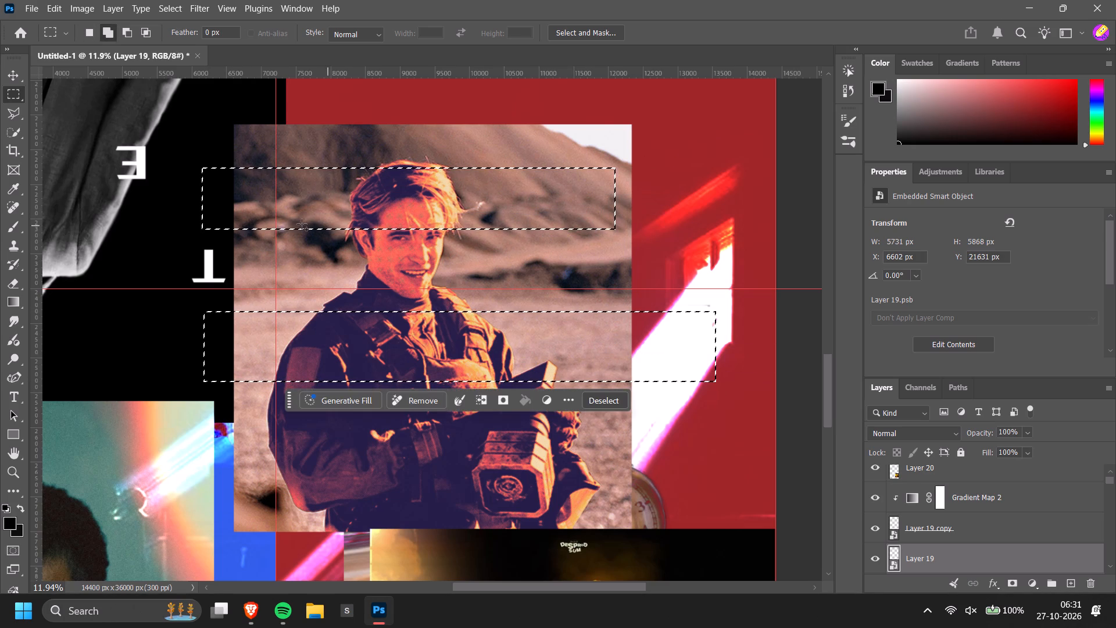
left_click_drag(231, 415, 761, 462, "shift")
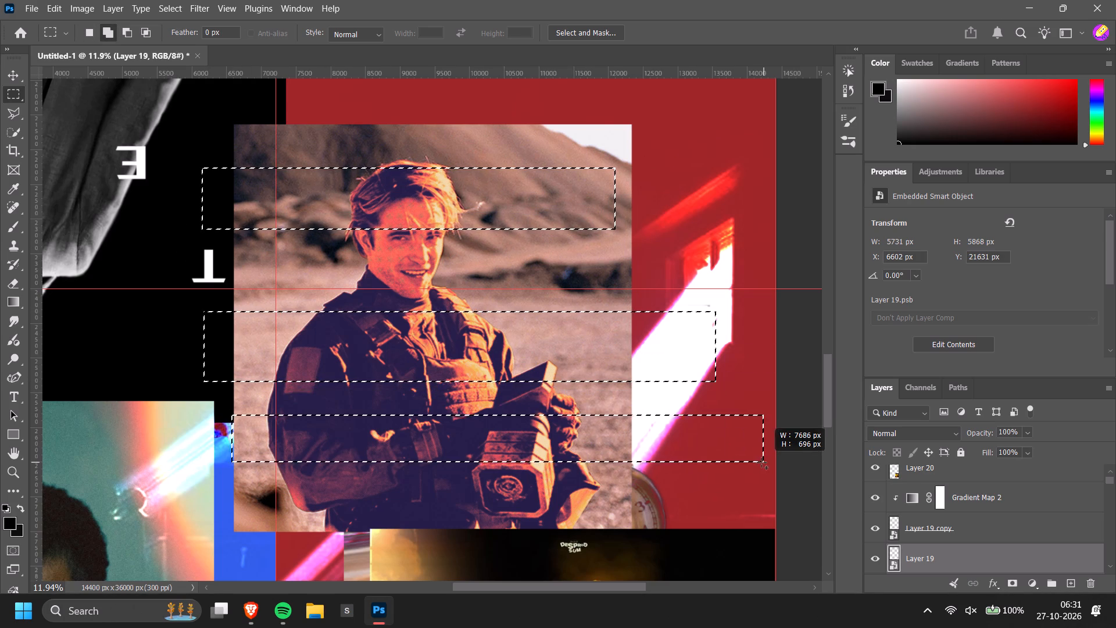
left_click_drag(761, 462, 763, 462, "shift")
left_click_drag(278, 497, 772, 563, "shift")
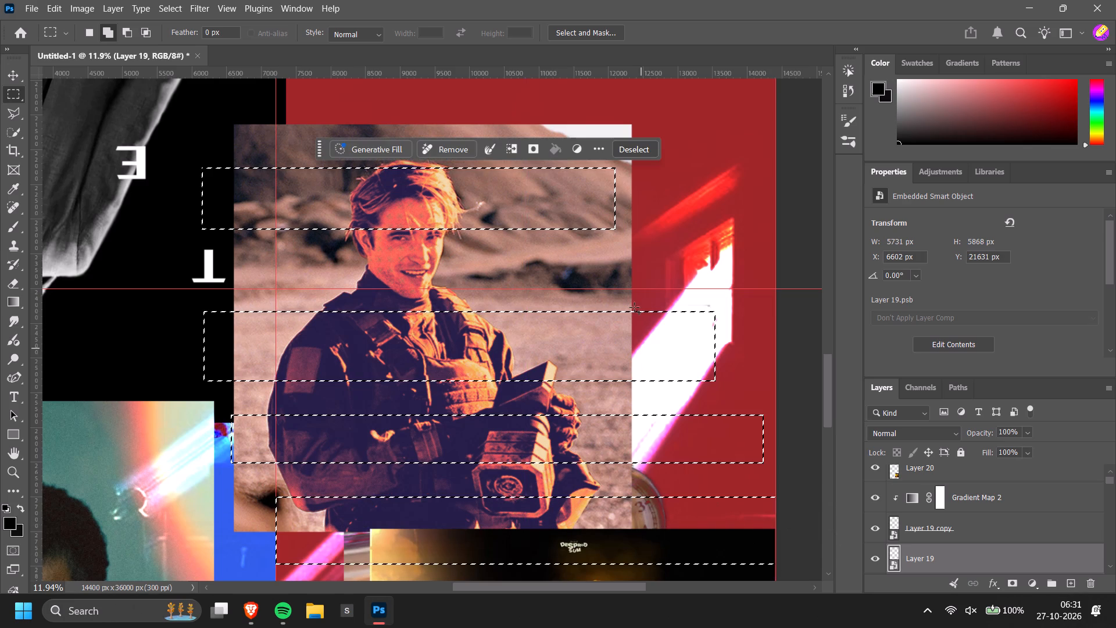
left_click_drag(268, 110, 480, 134, "shift")
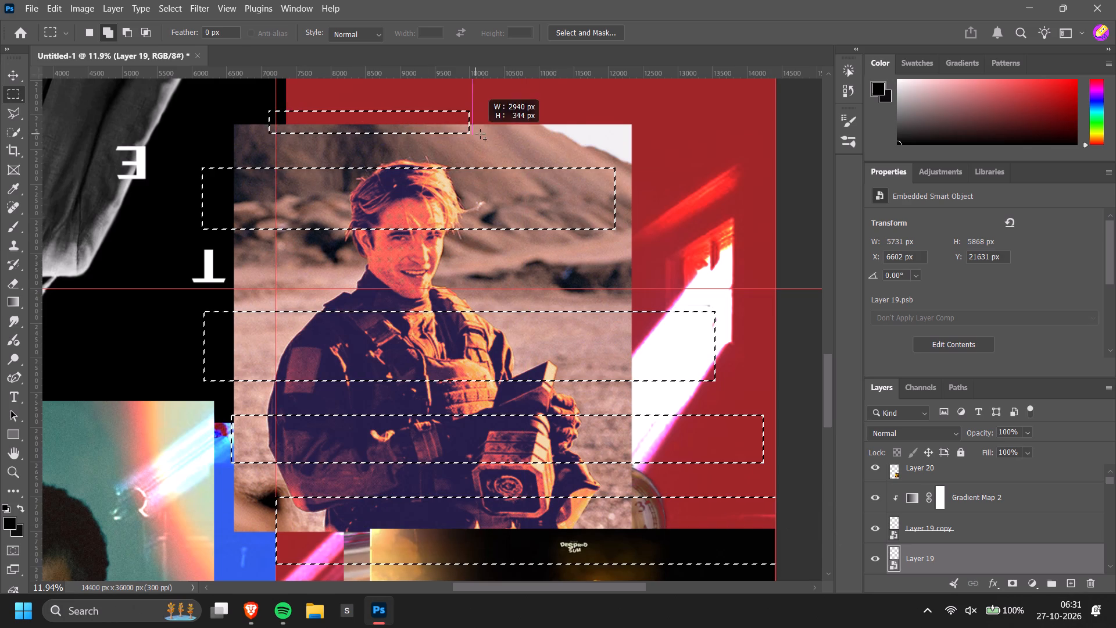
left_click_drag(480, 134, 573, 138, "shift")
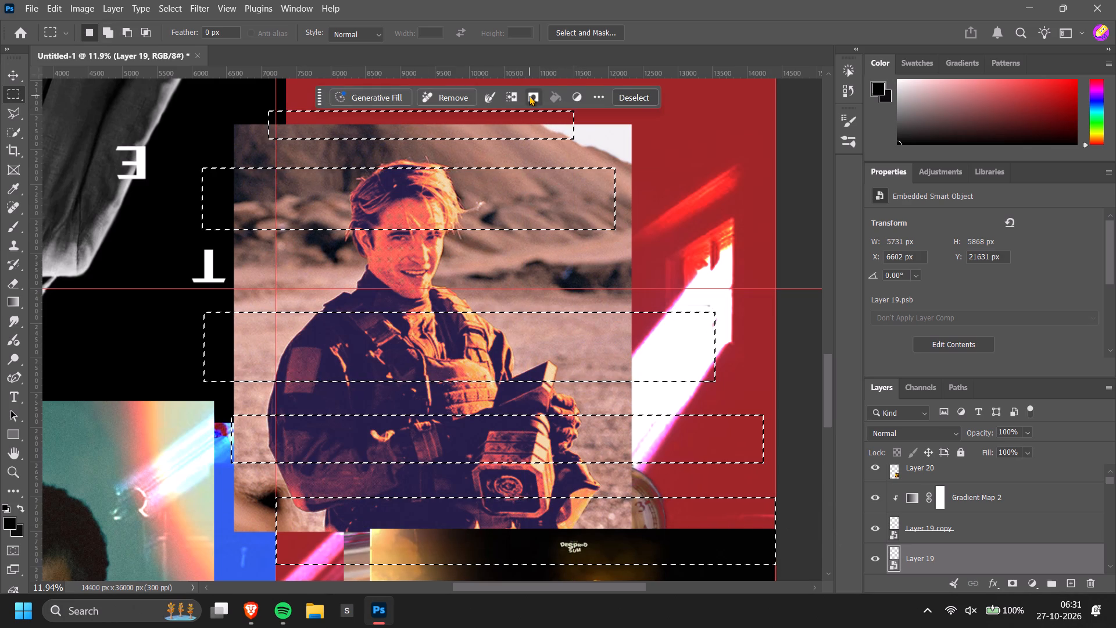
Invert the strip selection and add it as a layer mask on Layer 19, cutting the strips out of the desert photo.
left_click(507, 98)
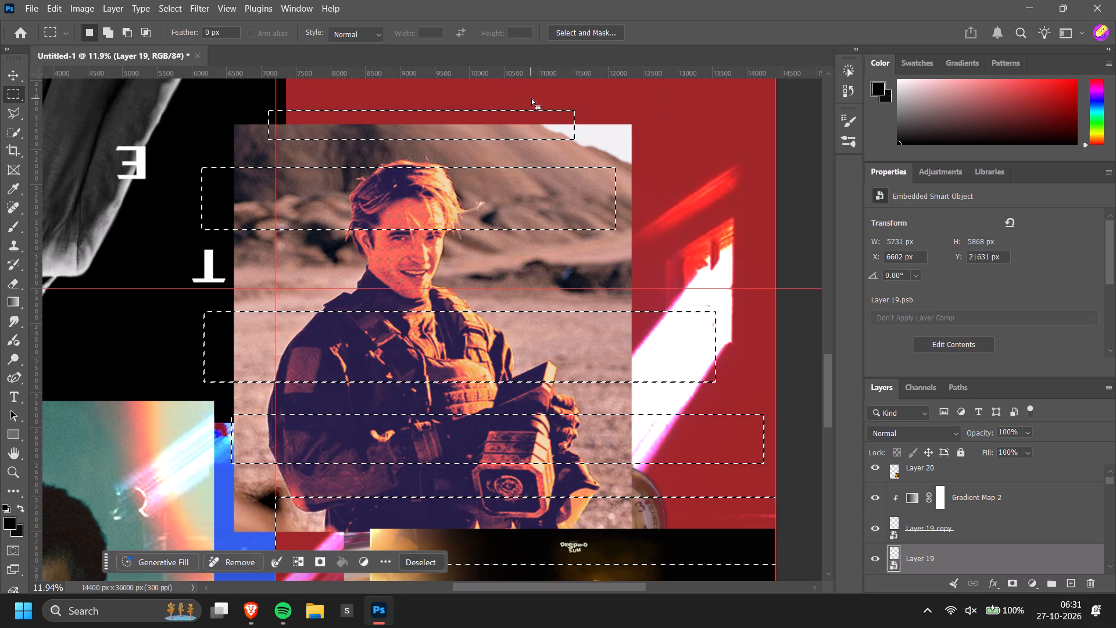
left_click(324, 556)
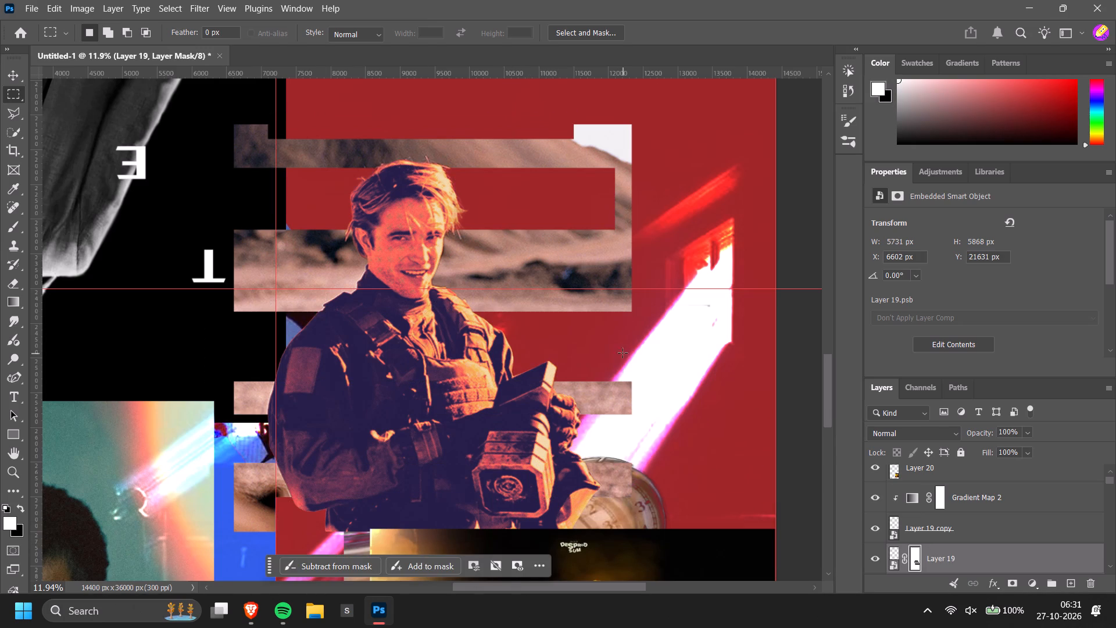
scroll(616, 347, "down", 9, "alt")
scroll(584, 312, "up", 2, "alt")
Add a Gradient Map adjustment layer above Layer 19 and clip it to the striped desert photo.
key("v")
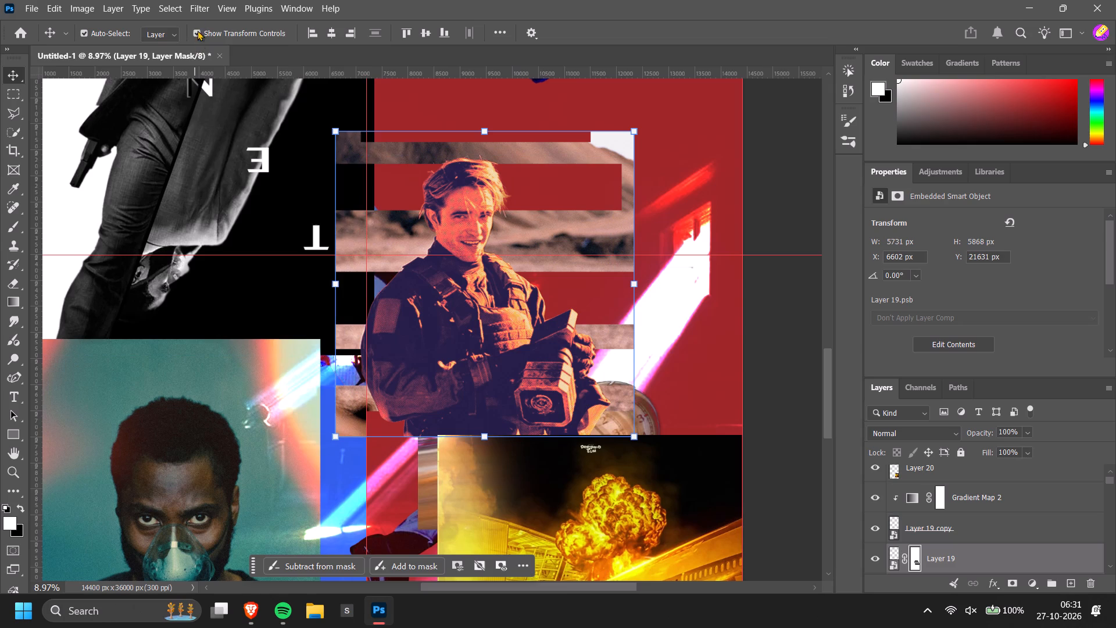
left_click(198, 3)
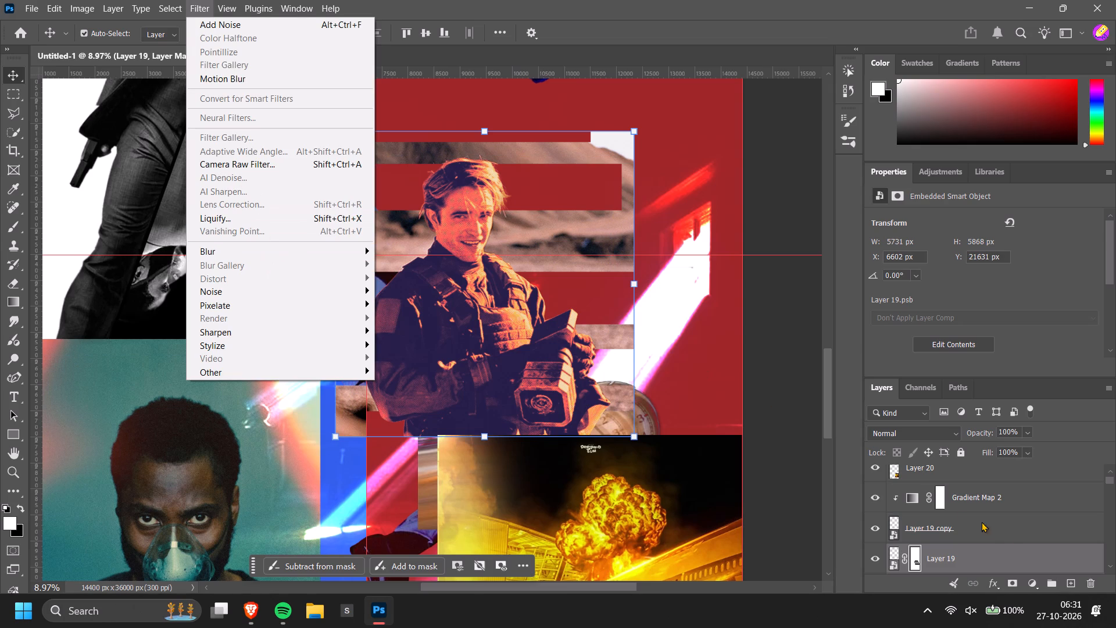
left_click(1001, 559)
left_click(1034, 584)
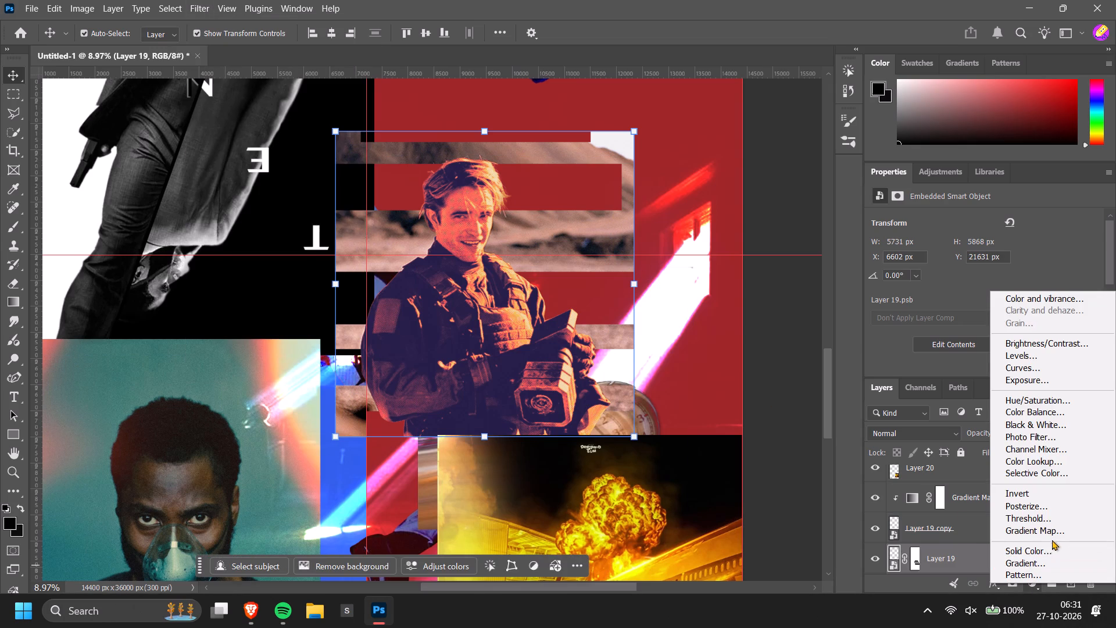
double_click(1055, 537)
key("ctrl+alt+g")
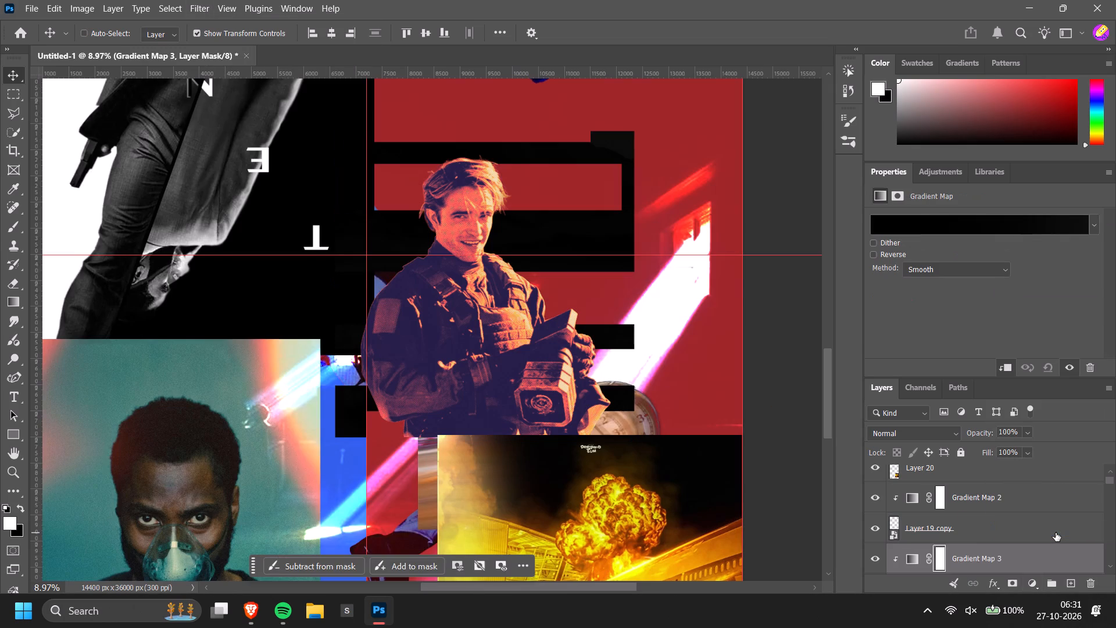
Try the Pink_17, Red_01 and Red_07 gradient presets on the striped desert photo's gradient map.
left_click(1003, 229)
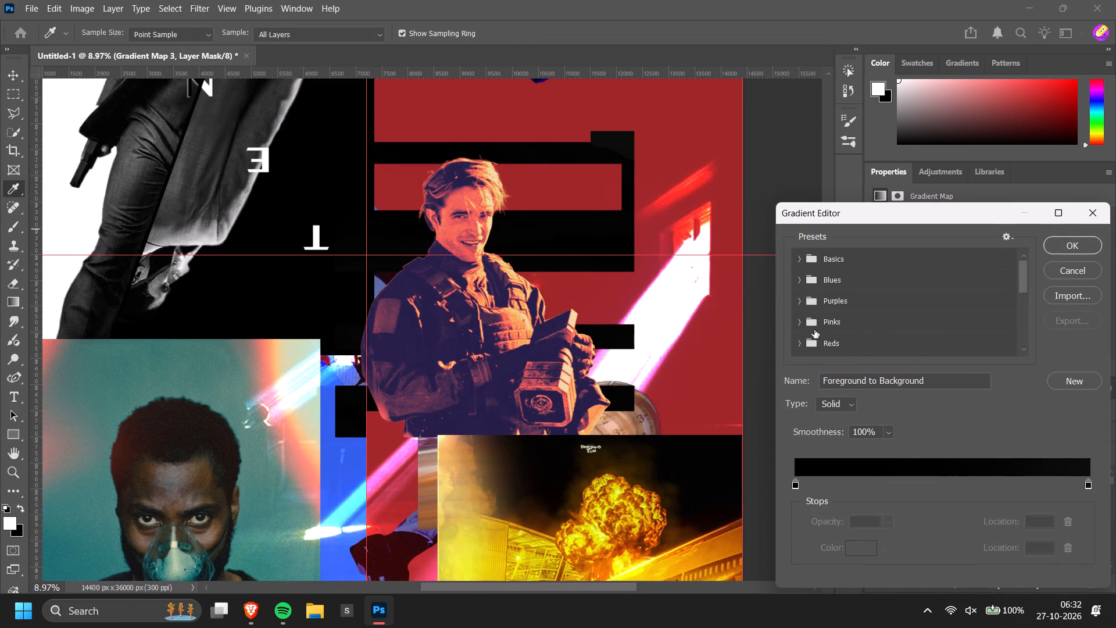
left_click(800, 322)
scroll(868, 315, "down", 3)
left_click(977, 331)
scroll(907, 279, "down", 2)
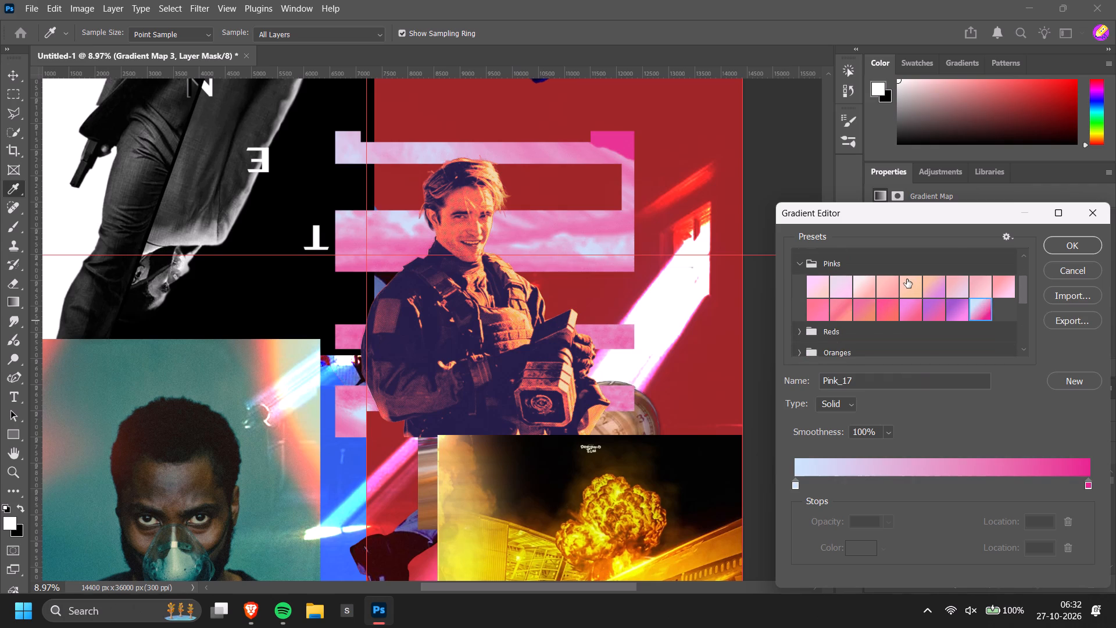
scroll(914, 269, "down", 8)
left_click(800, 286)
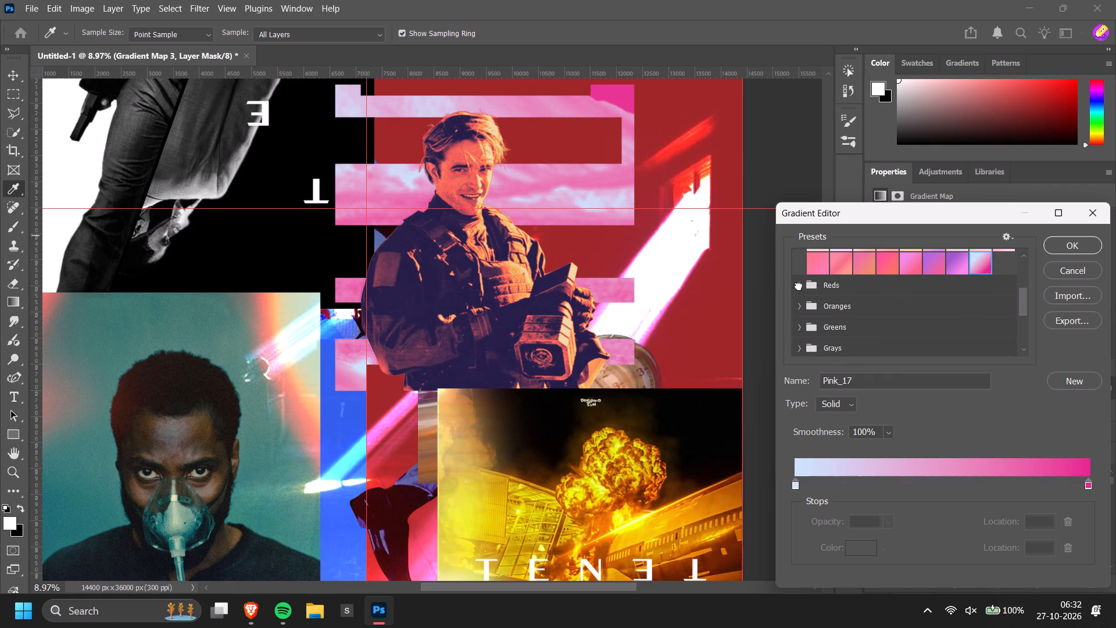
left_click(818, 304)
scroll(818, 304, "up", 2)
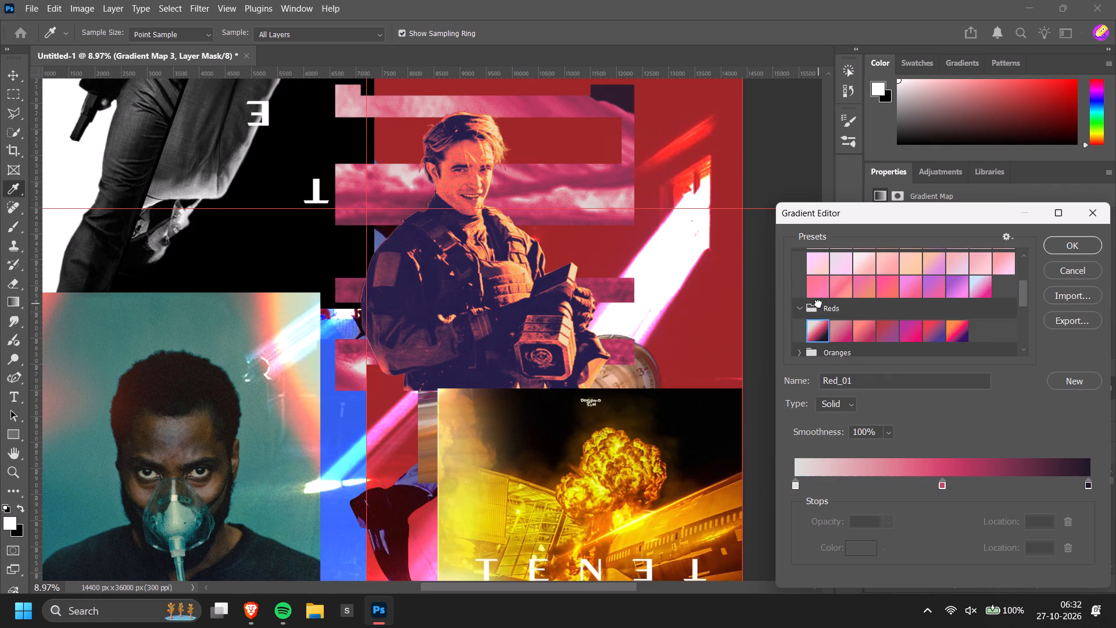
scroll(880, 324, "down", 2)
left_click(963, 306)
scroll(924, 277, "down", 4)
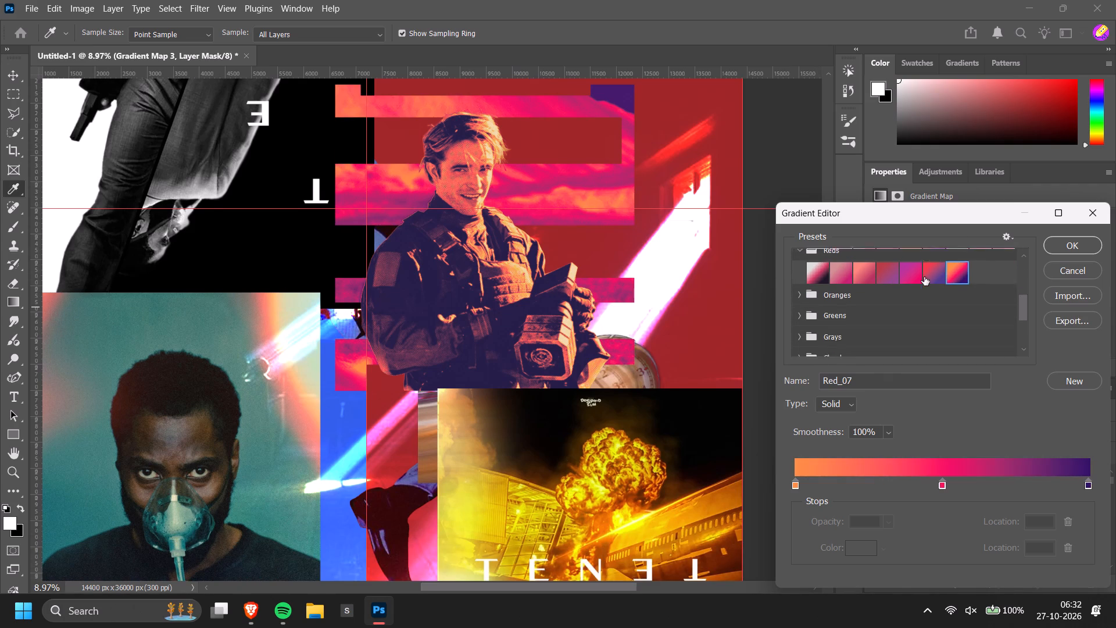
Try the Green_31 preset on the striped desert's gradient map, and settle on the blue-to-teal Green_27 preset.
scroll(924, 277, "down", 2)
left_click(798, 283)
scroll(998, 345, "down", 3)
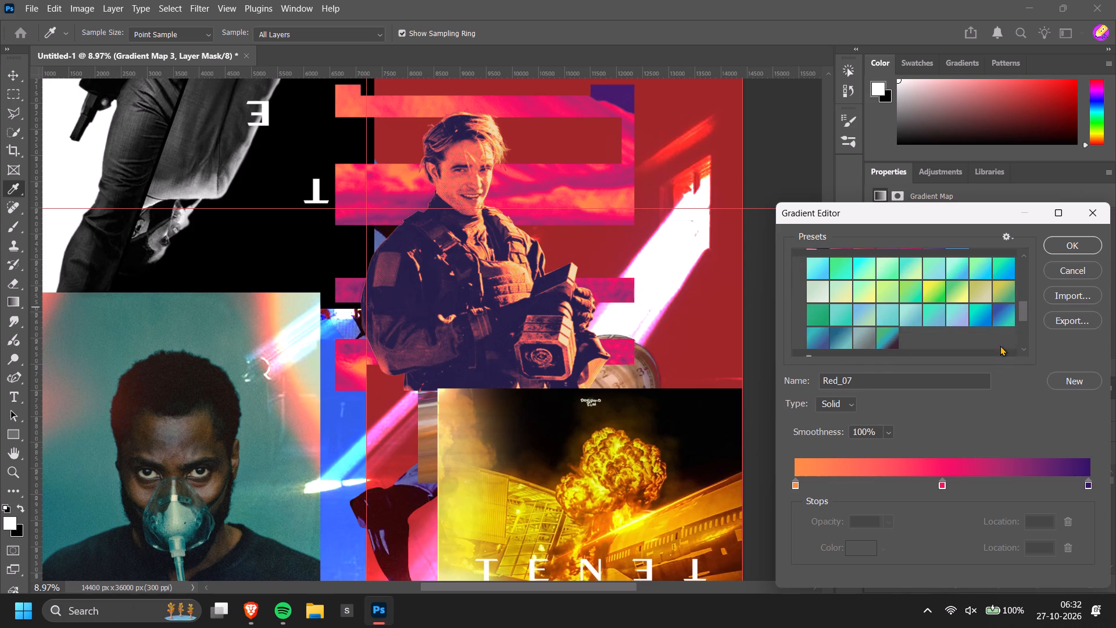
scroll(1000, 345, "down", 1)
left_click(884, 326)
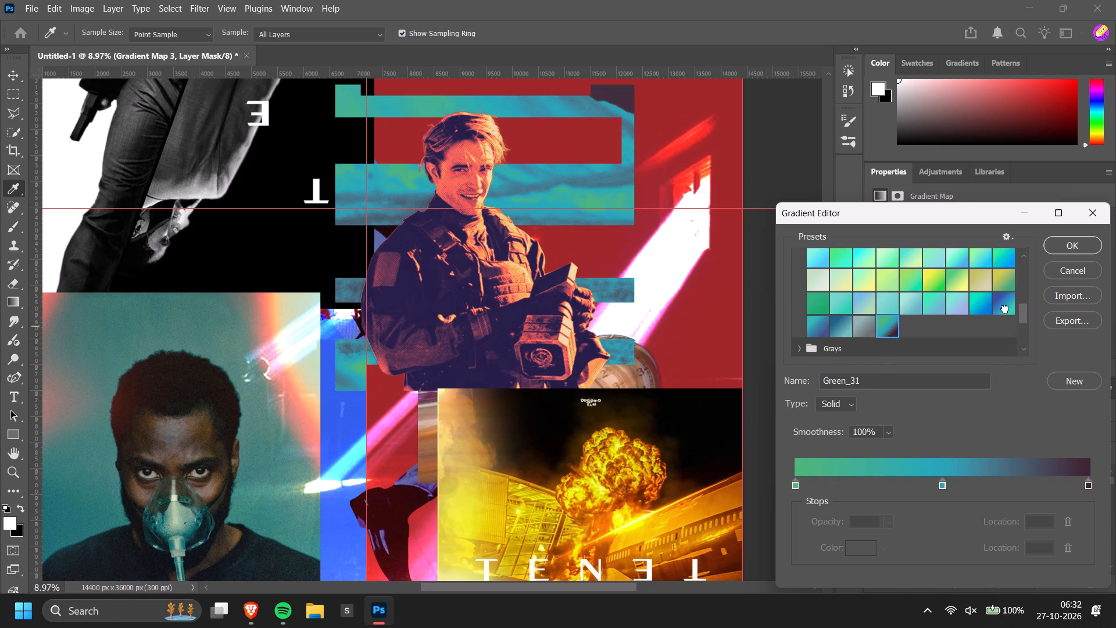
left_click(1005, 309)
scroll(992, 317, "up", 2)
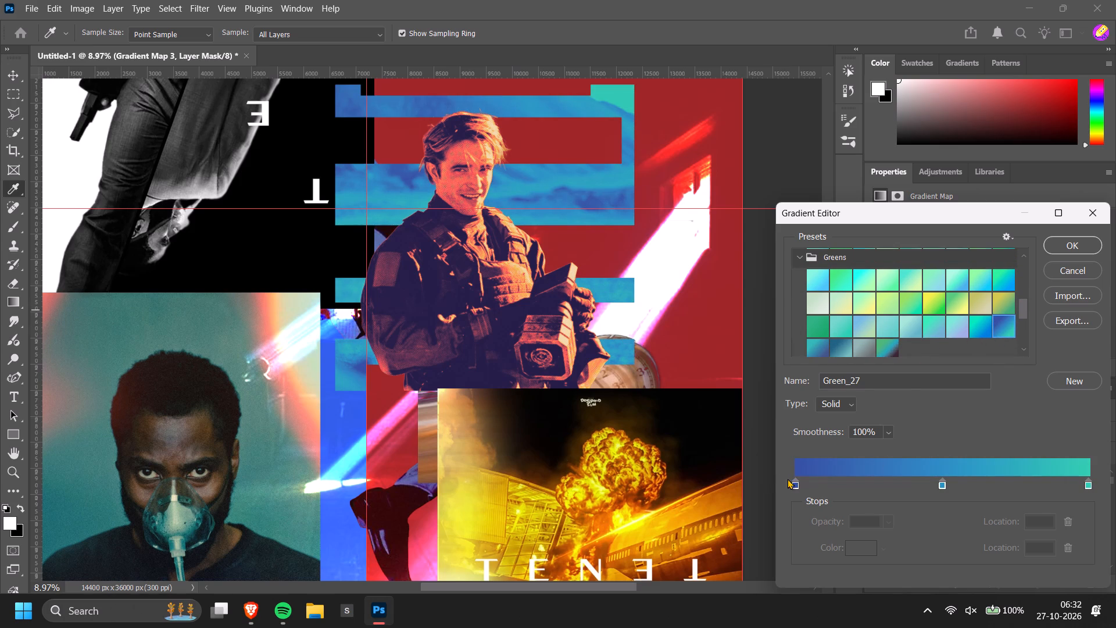
Move the blue start stop inward on the striped desert's gradient and colour the stop at location 0 dark red #48080e.
left_click_drag(799, 487, 859, 491)
left_click_drag(825, 487, 742, 487)
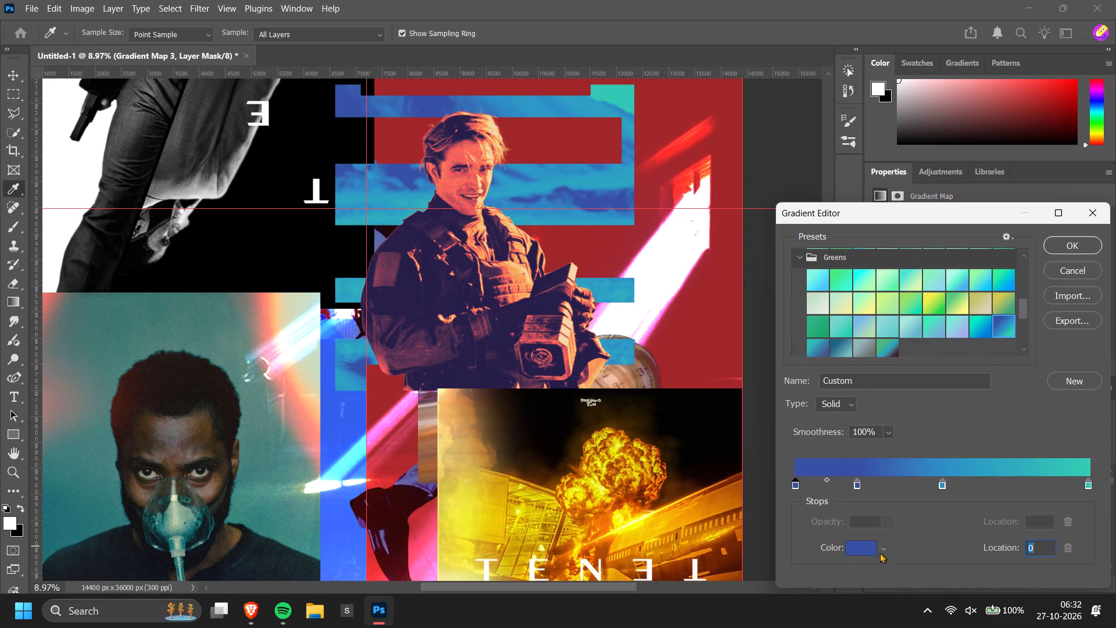
left_click(872, 548)
left_click(882, 458)
left_click_drag(880, 460, 832, 463)
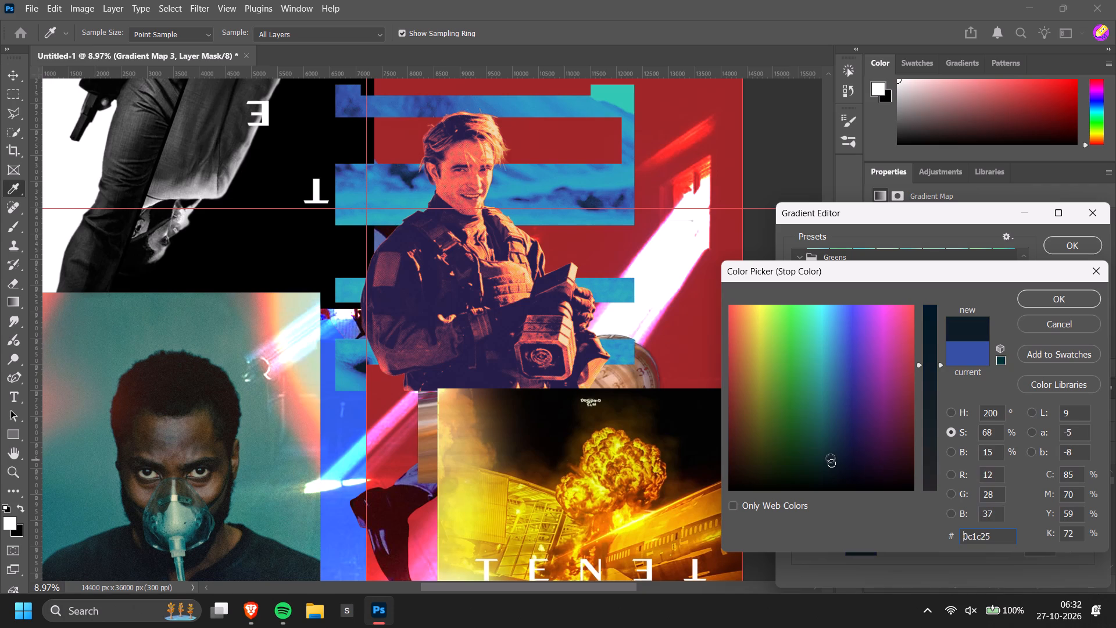
left_click_drag(743, 461, 719, 465)
left_click_drag(902, 465, 924, 450)
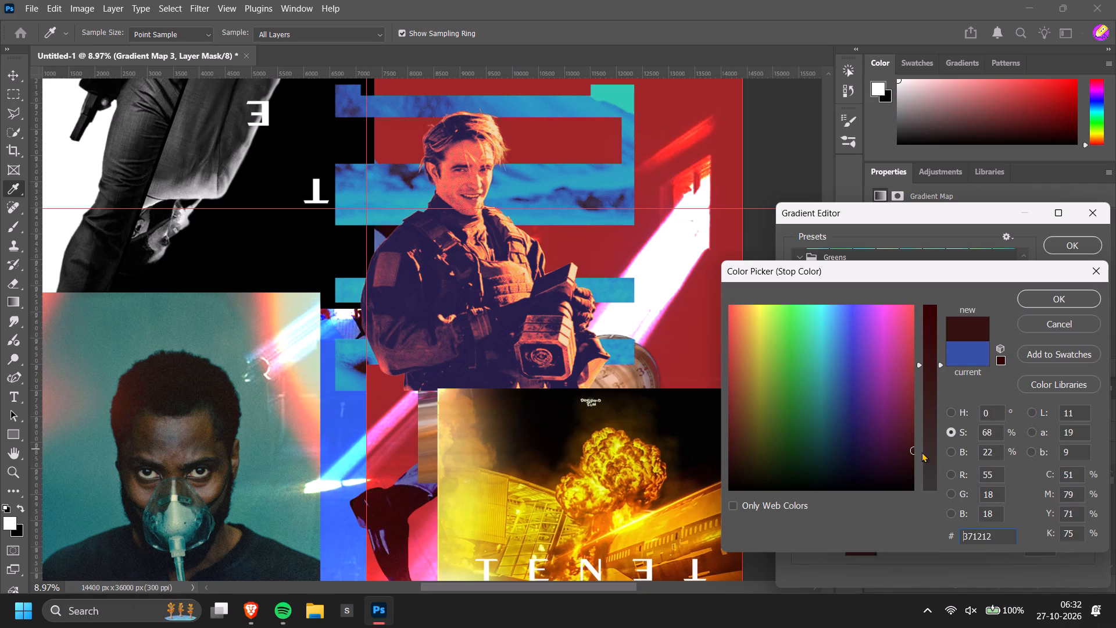
left_click_drag(938, 367, 938, 327)
left_click_drag(938, 327, 939, 319)
left_click_drag(929, 337, 936, 324)
left_click(909, 447)
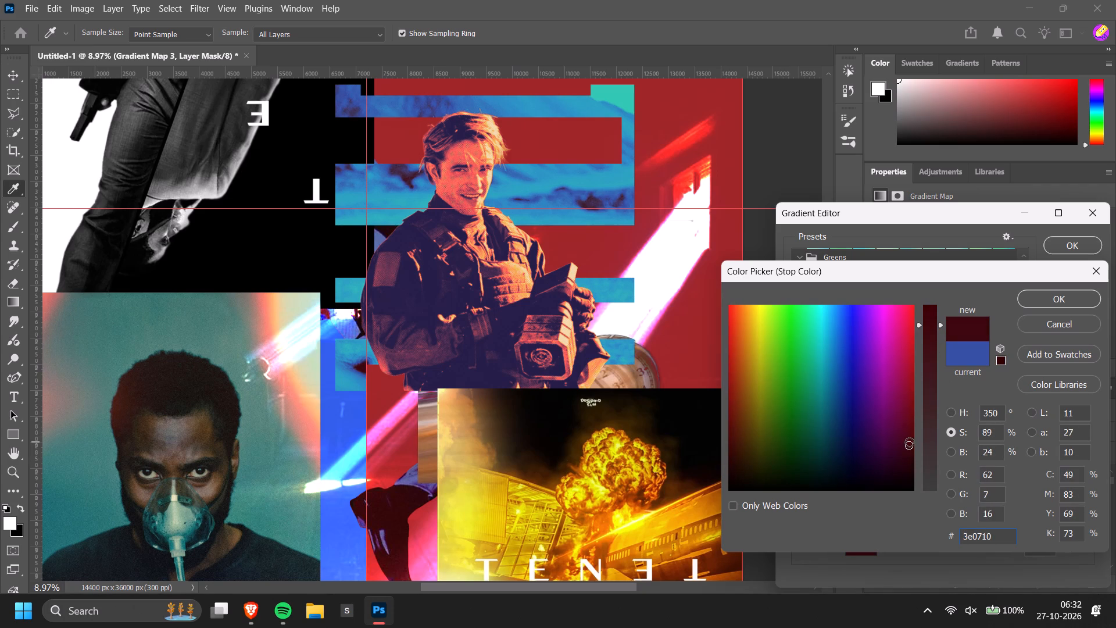
left_click_drag(906, 440, 904, 433)
left_click(907, 440)
left_click(911, 440)
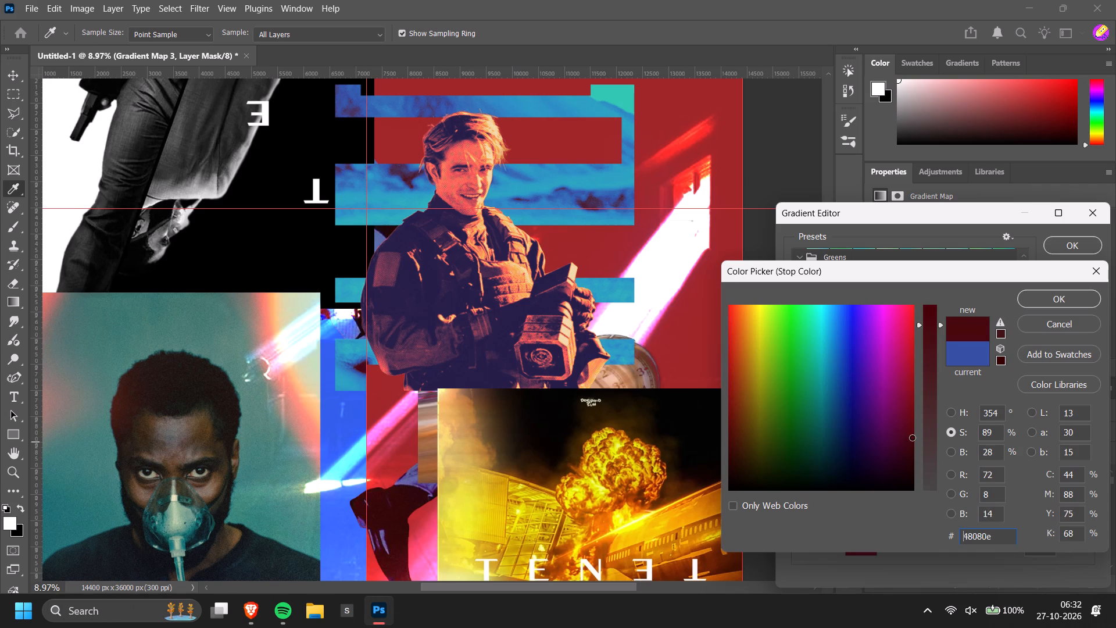
left_click(1052, 302)
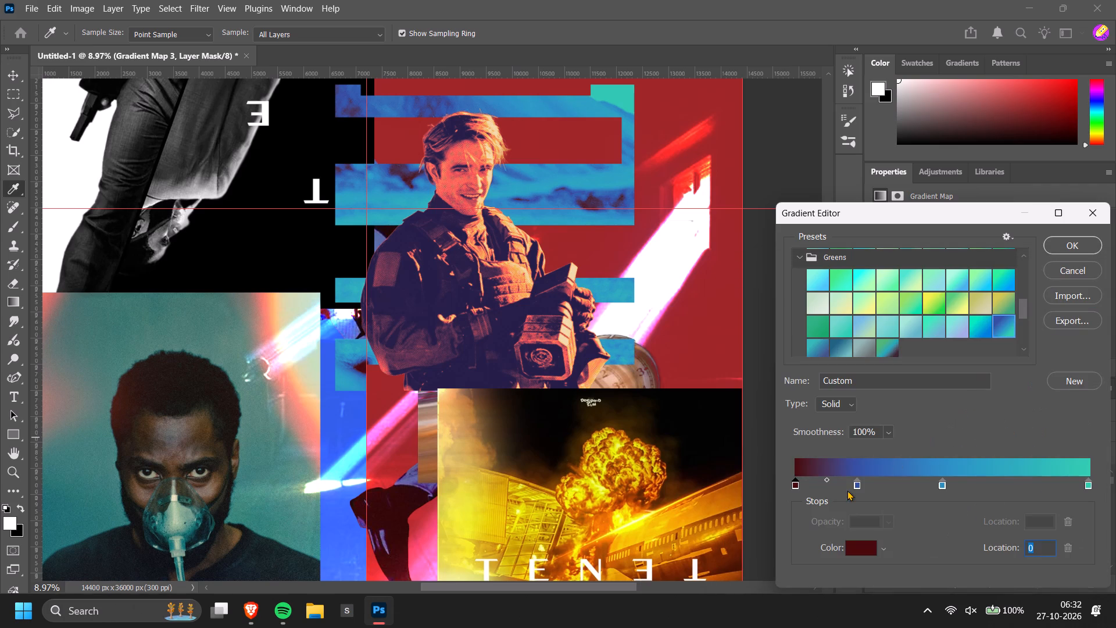
Shift the dark blue stop further along the gradient and add a red #a92f2f stop at location 17.
left_click_drag(856, 487, 874, 487)
left_click(858, 490)
left_click(846, 490)
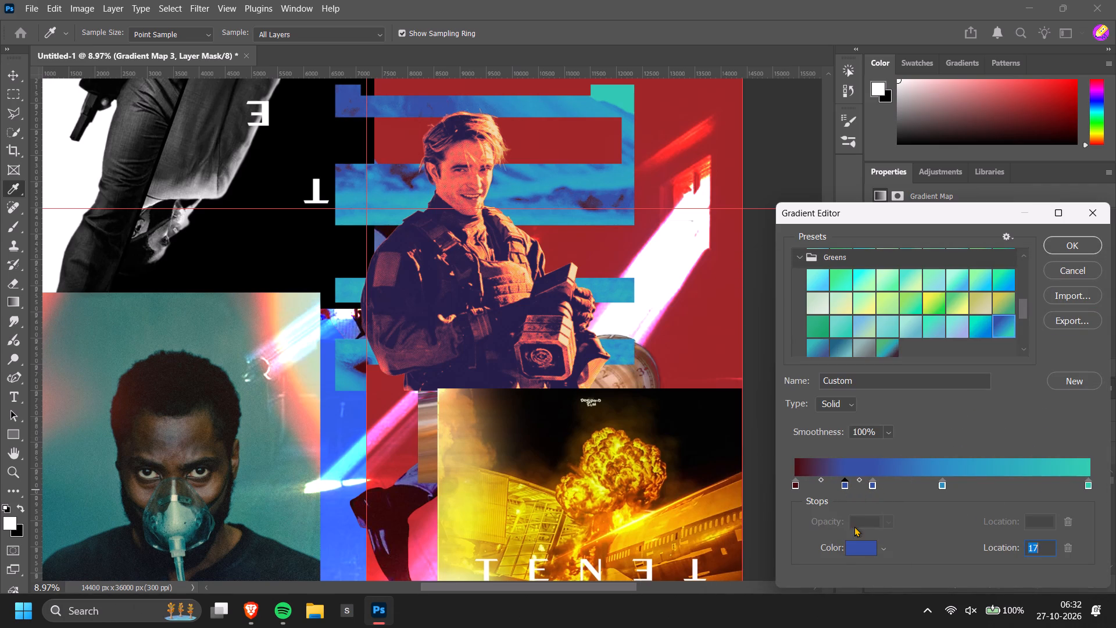
left_click(857, 551)
left_click(900, 355)
left_click(905, 353)
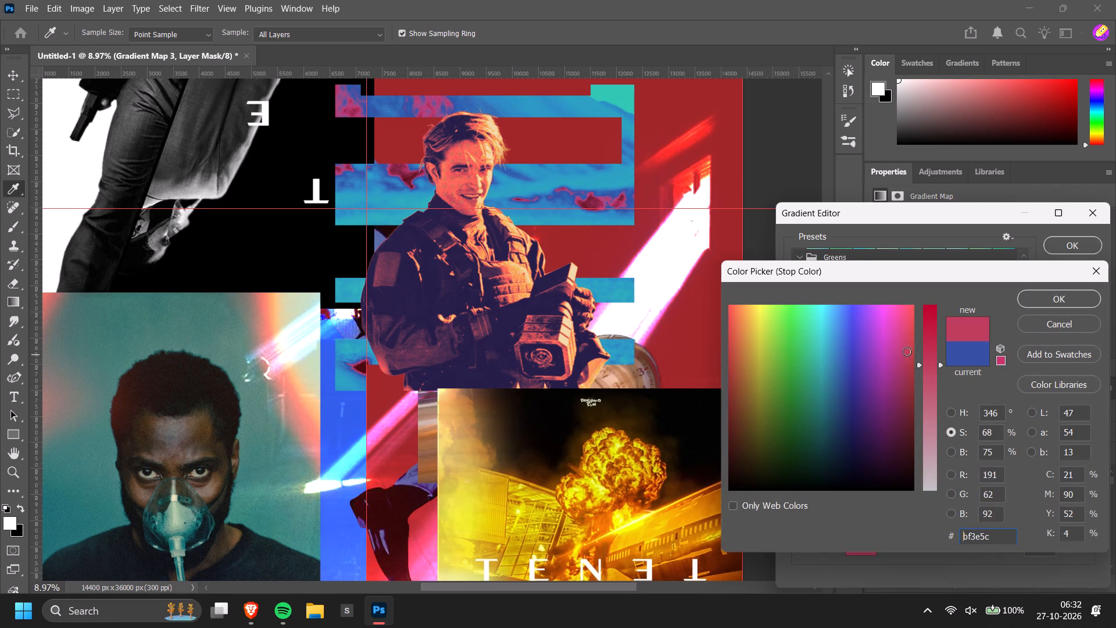
left_click_drag(903, 365, 906, 370)
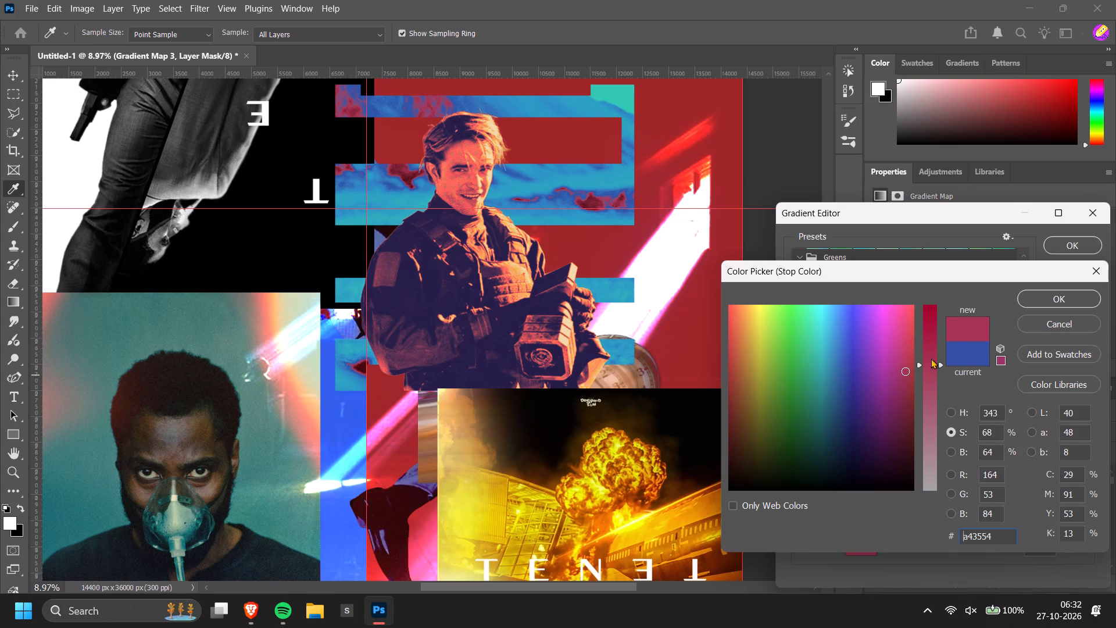
left_click(905, 365)
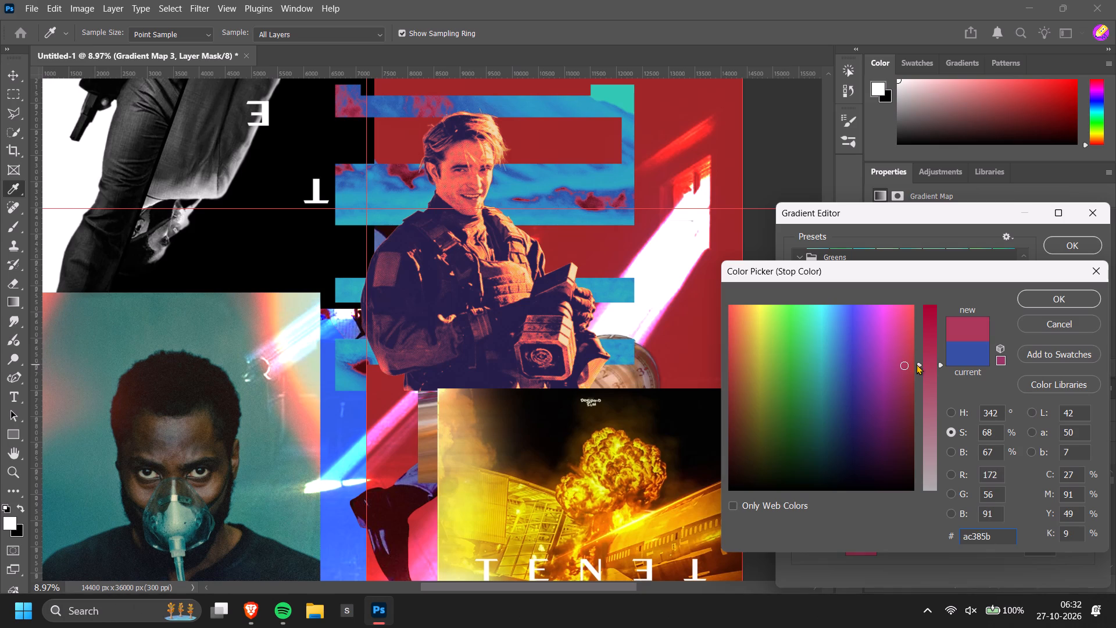
left_click_drag(907, 366, 927, 367)
left_click(929, 357)
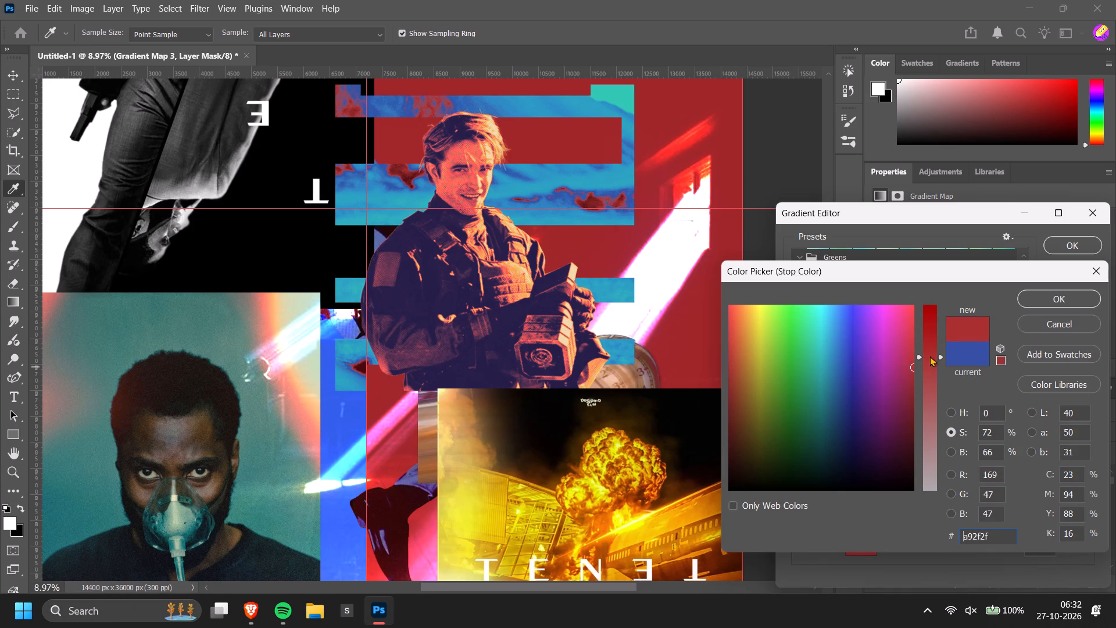
left_click_drag(933, 356, 935, 373)
left_click_drag(938, 371, 940, 363)
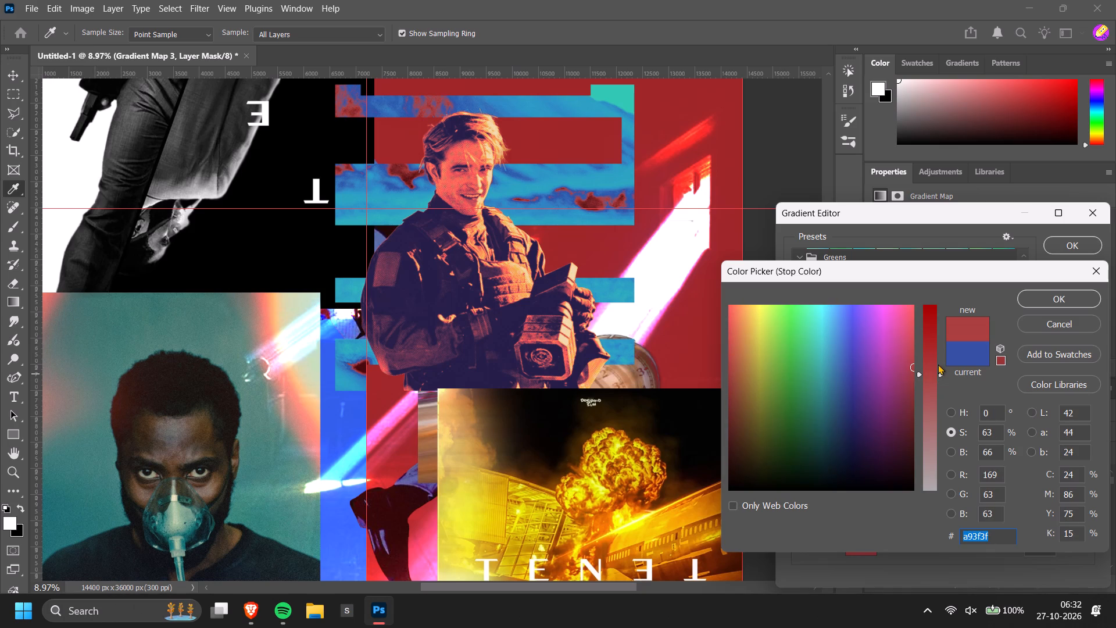
left_click(932, 361)
left_click(921, 356)
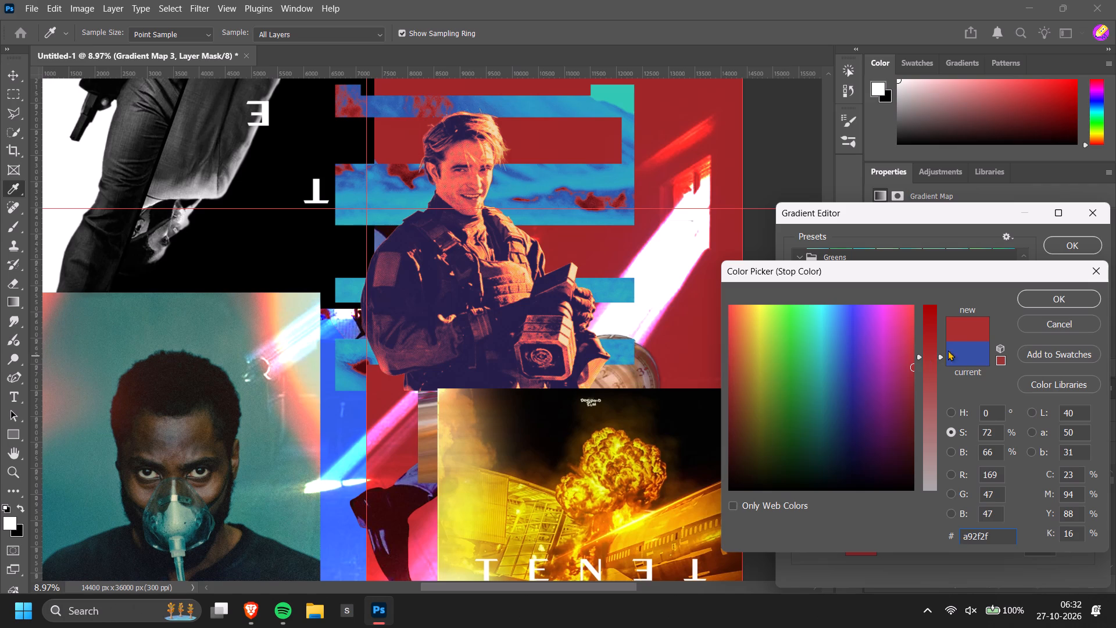
left_click(1047, 304)
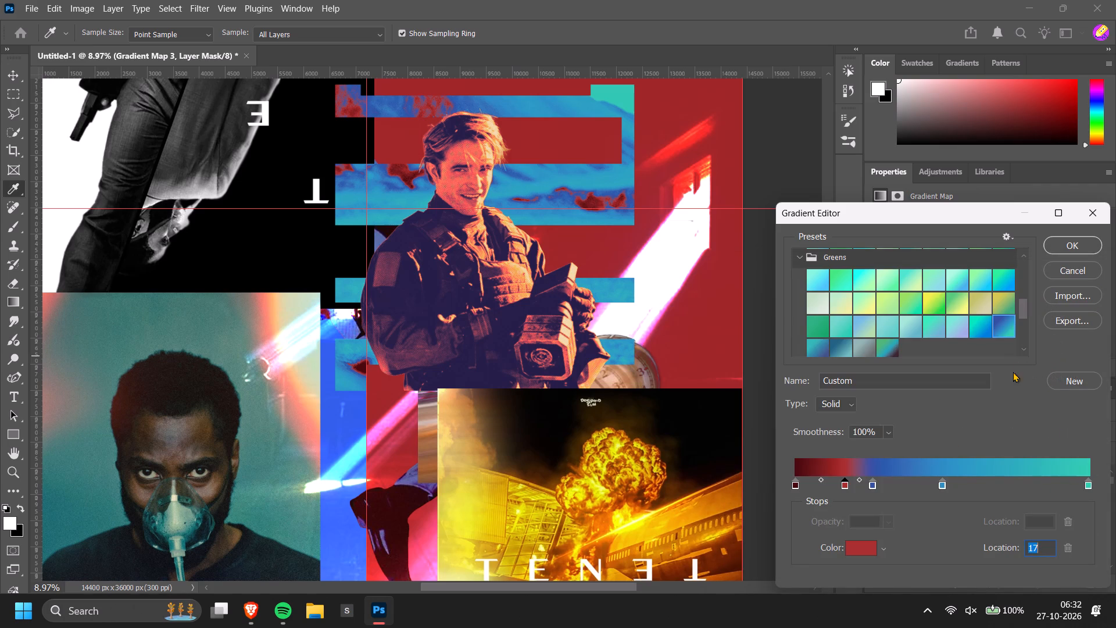
Move the gradient's dark blue stop to location 38 and its light blue stop to location 68.
left_click_drag(873, 487, 908, 483)
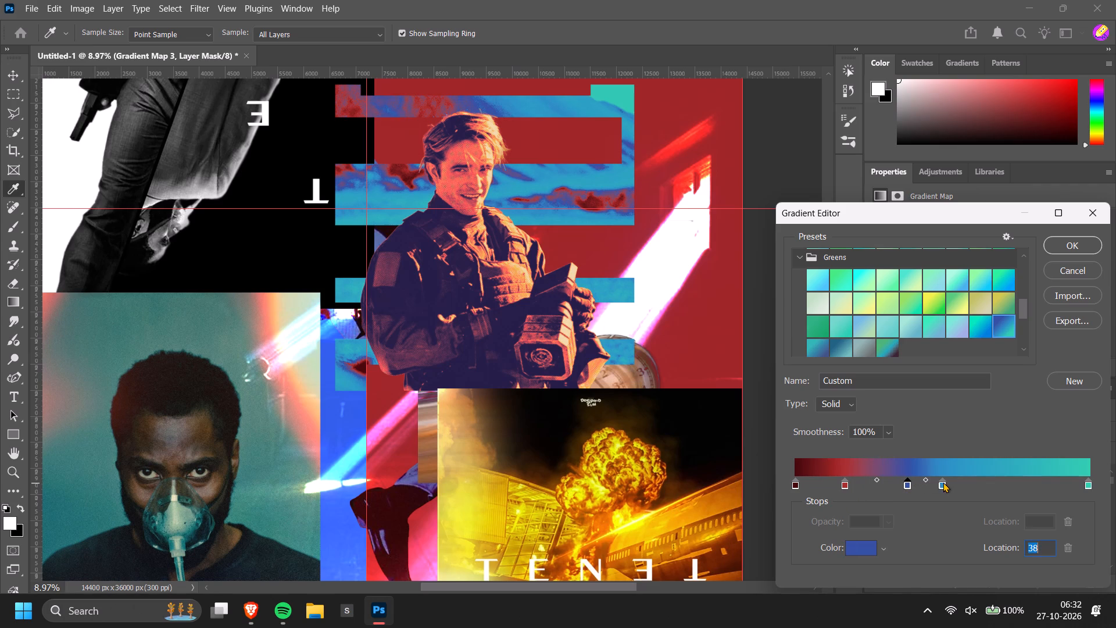
left_click_drag(943, 482, 996, 483)
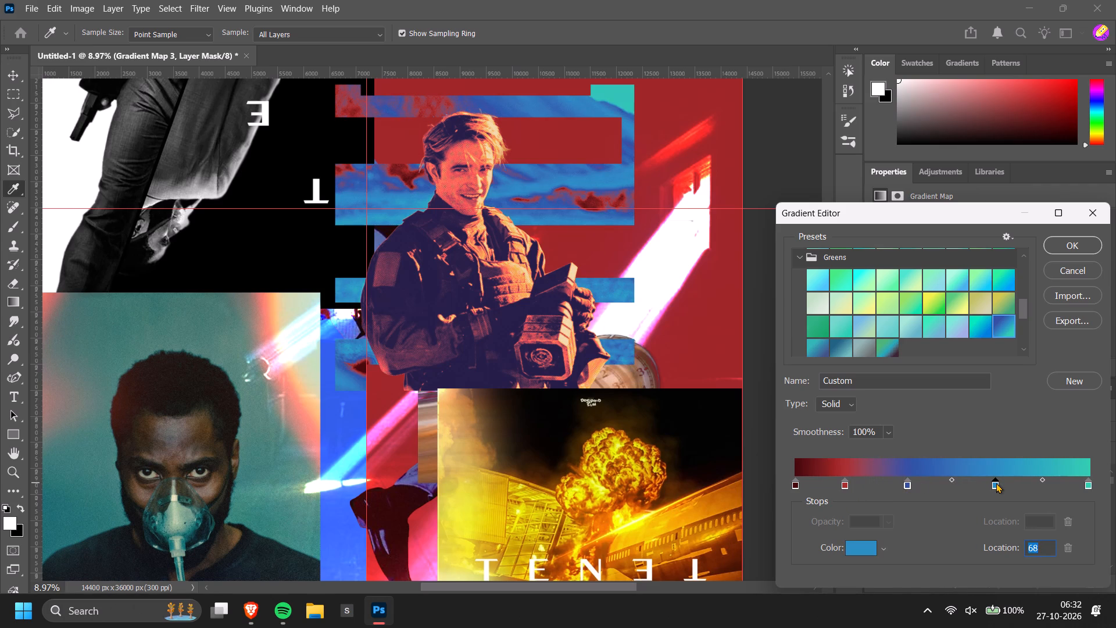
left_click(993, 487)
Recolour the dark blue stop at location 38 to red #c23f3f.
left_click(907, 486)
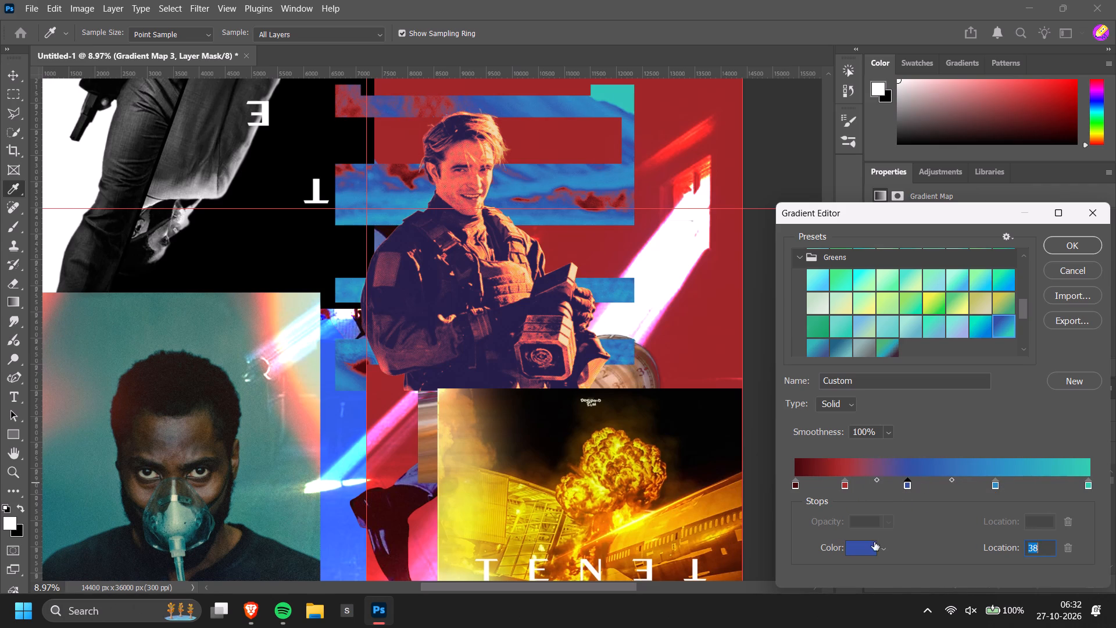
left_click(859, 547)
left_click_drag(882, 367, 890, 359)
left_click_drag(897, 355, 903, 347)
left_click_drag(907, 356, 917, 349)
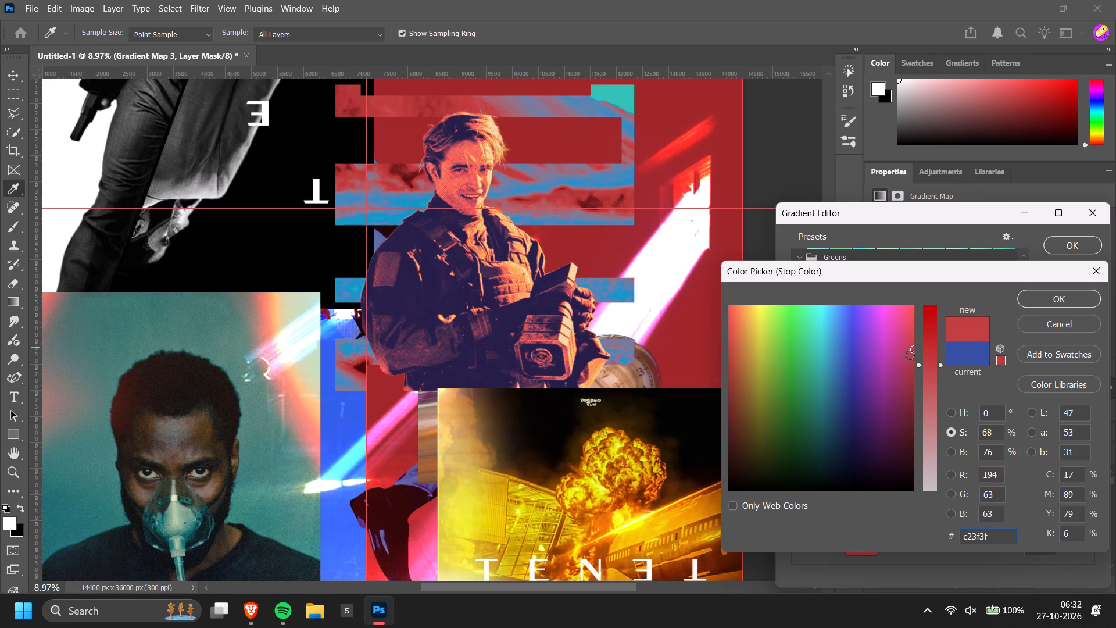
left_click(1021, 300)
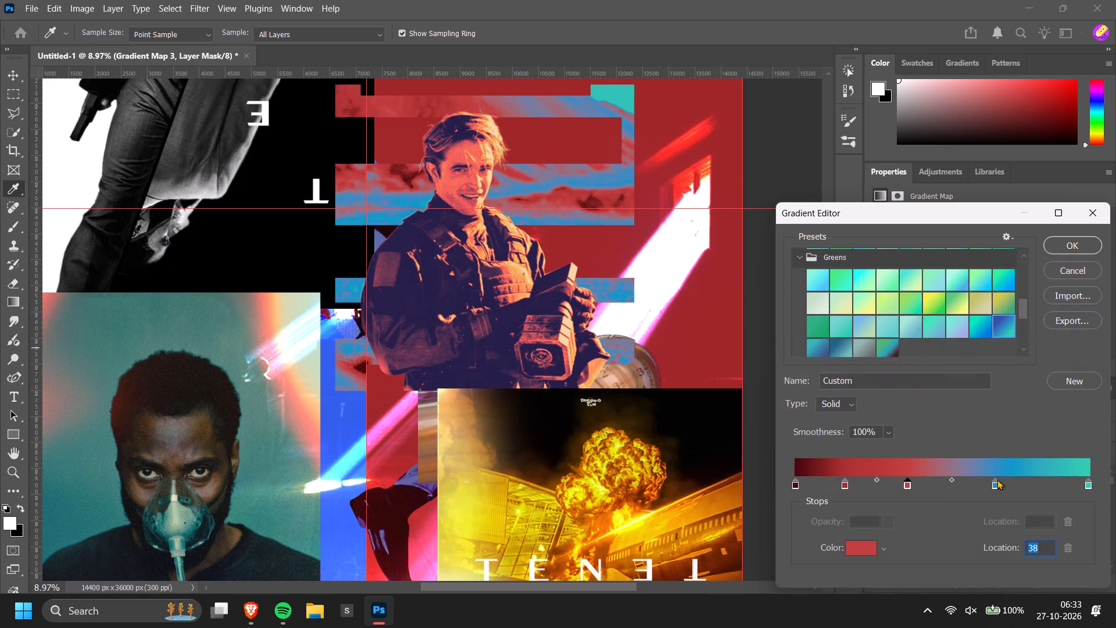
Move the light blue stop to location 70 and recolour it to a bright turquoise.
left_click_drag(996, 487, 1001, 487)
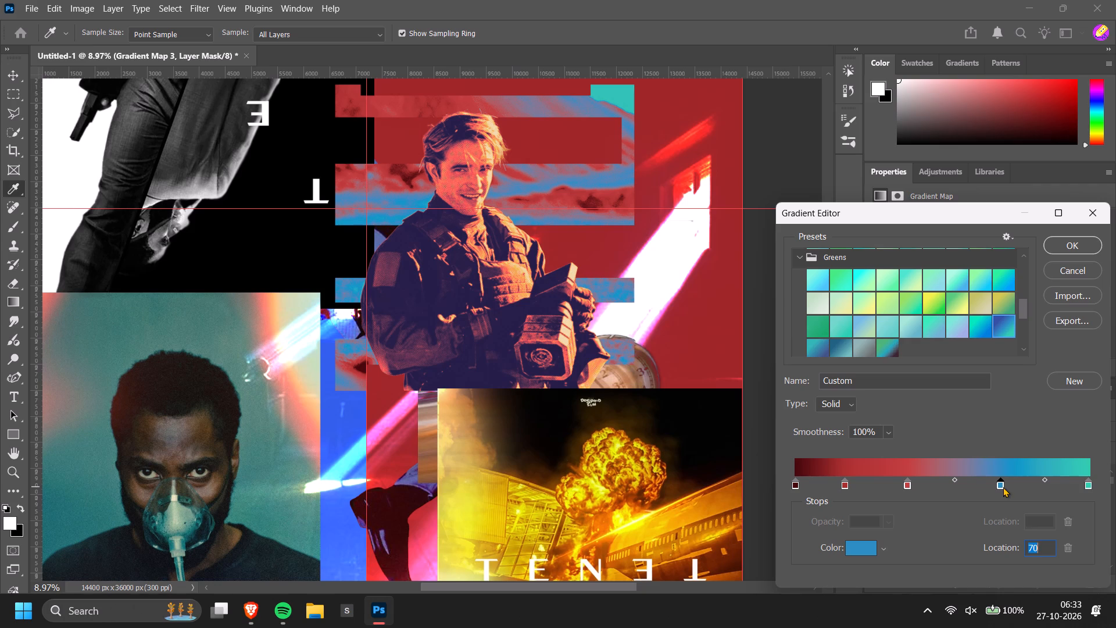
left_click(856, 545)
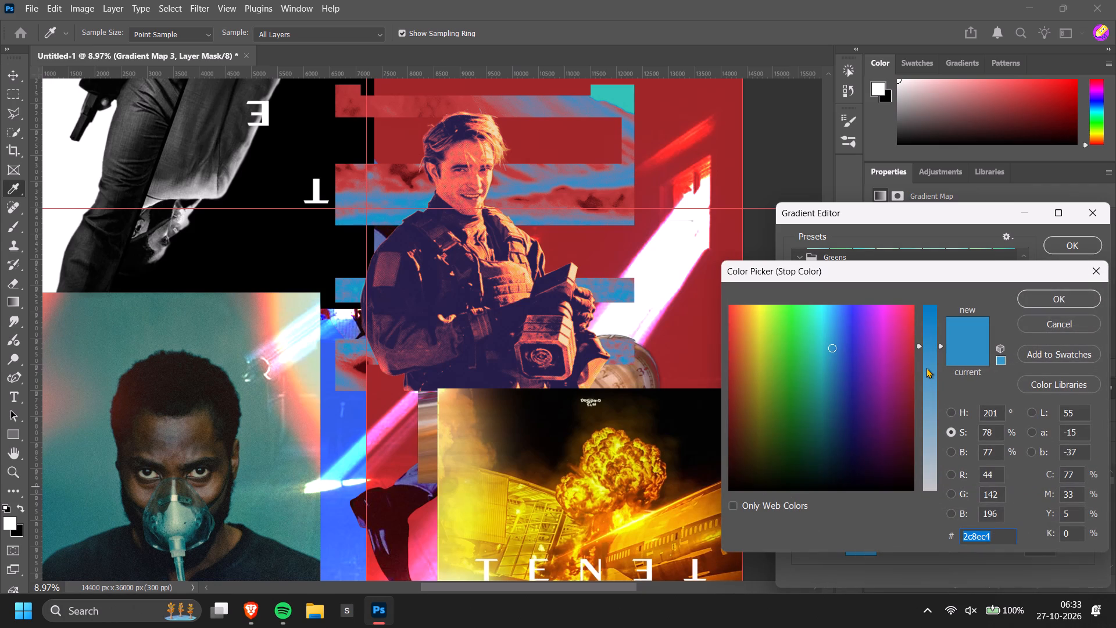
left_click(927, 367)
left_click_drag(927, 367, 936, 389)
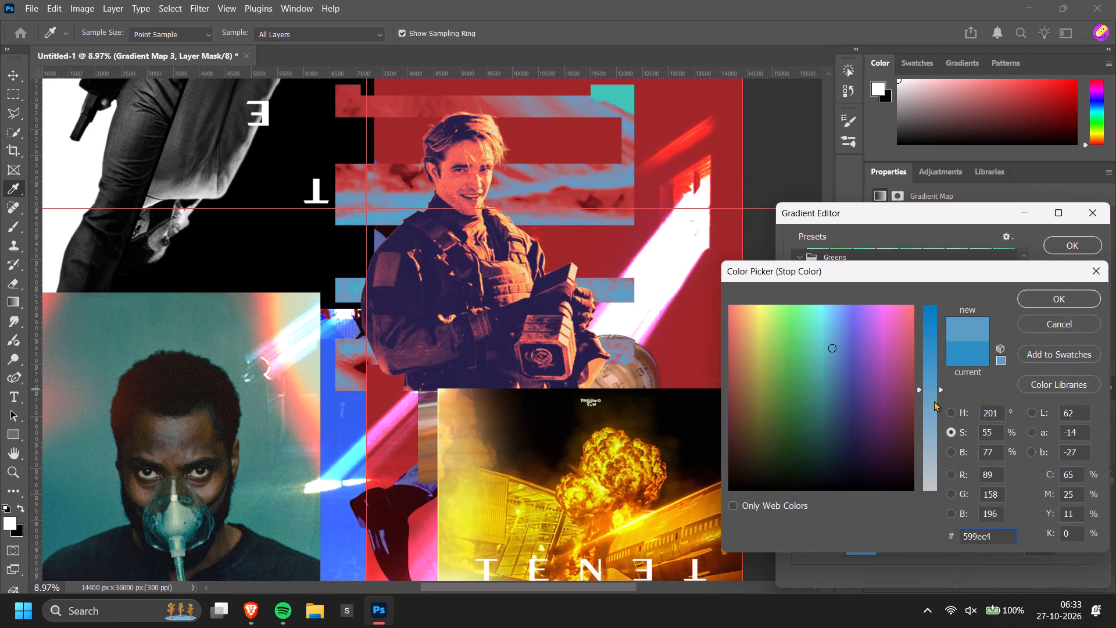
left_click_drag(933, 394, 935, 362)
left_click(828, 349)
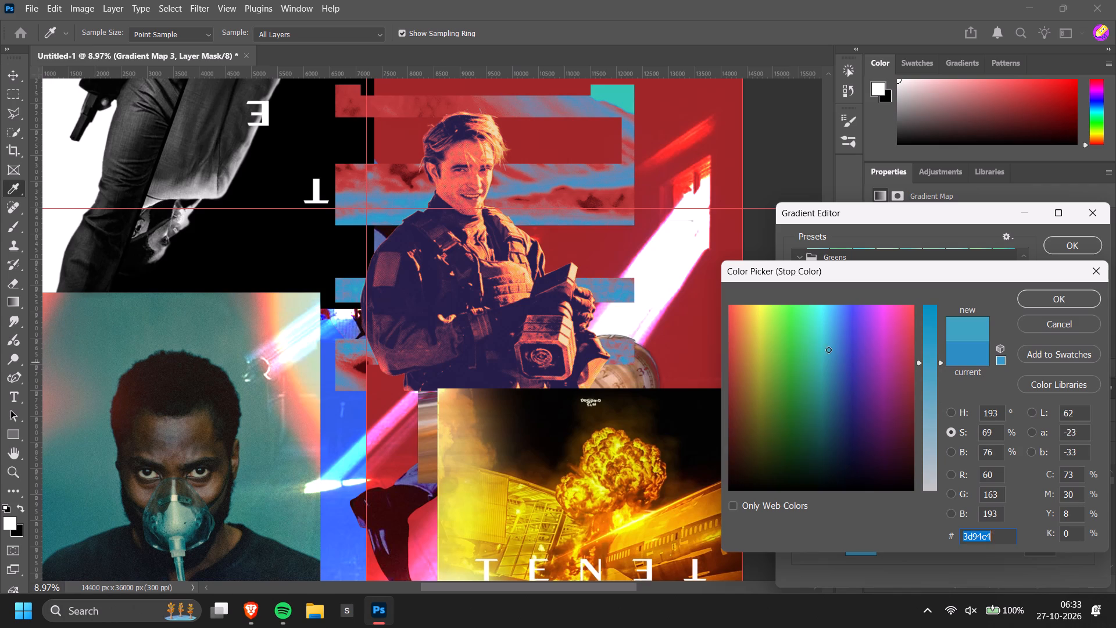
left_click_drag(824, 349, 812, 358)
left_click_drag(810, 361, 807, 366)
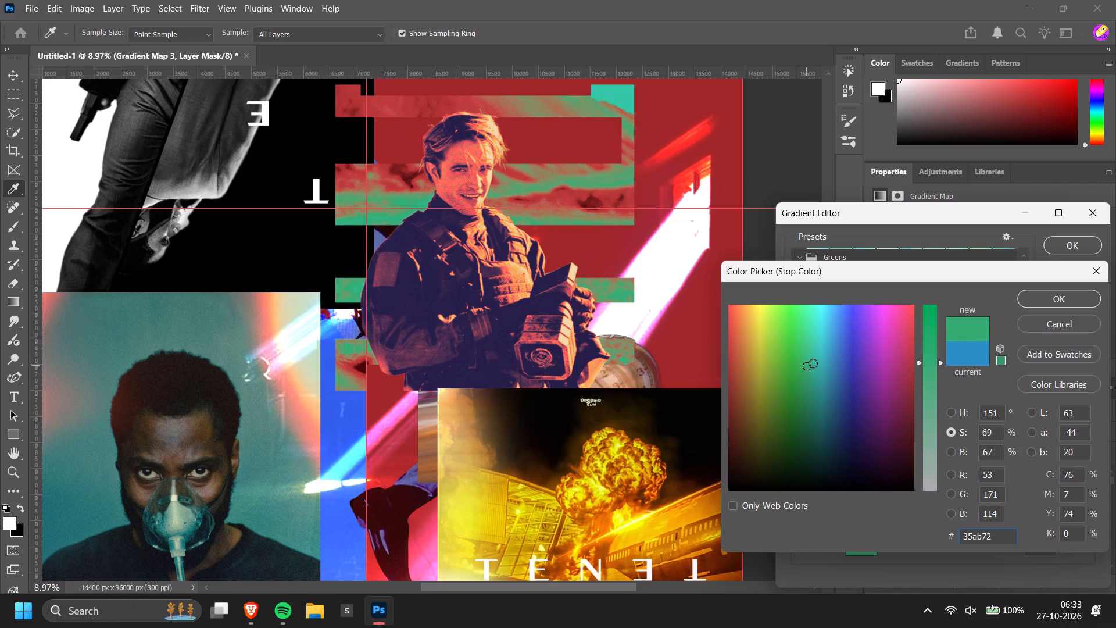
left_click(813, 363)
left_click(816, 356)
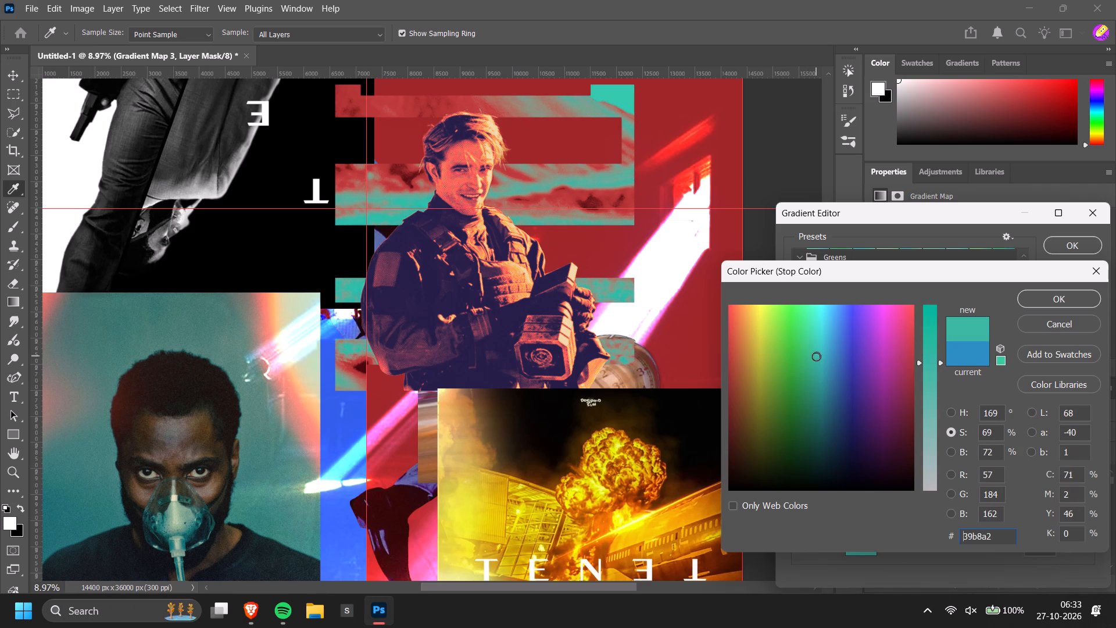
left_click(814, 362)
left_click_drag(815, 353, 815, 336)
left_click(810, 343)
left_click_drag(810, 340, 814, 334)
left_click(1051, 302)
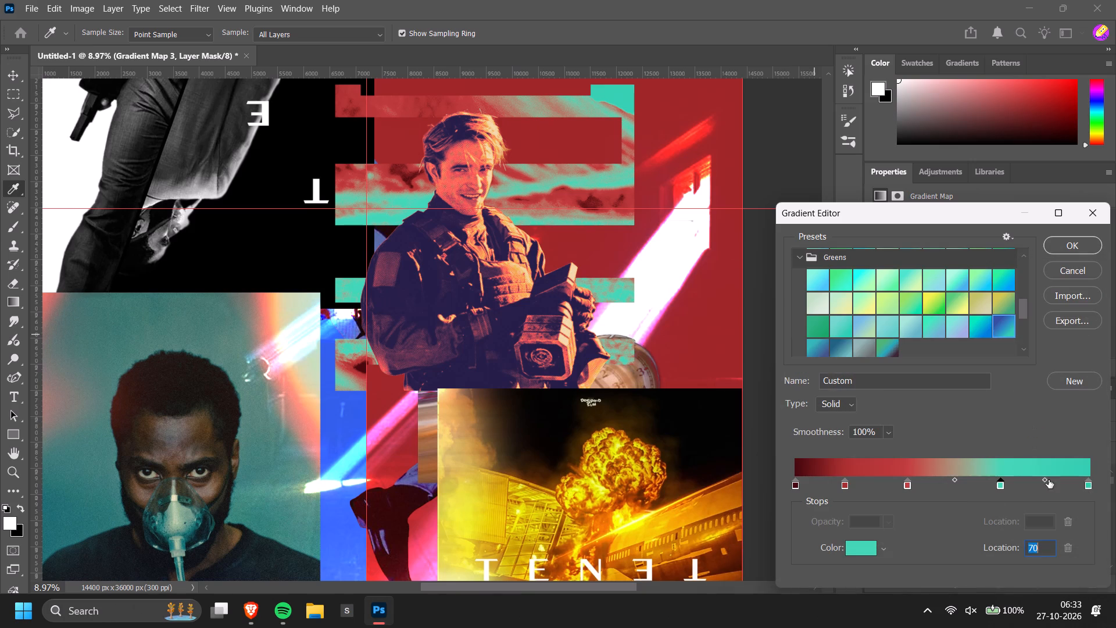
Recolour the end stop at location 100 to pale grey-teal #a9cdc6 and apply the custom gradient to the striped desert.
left_click(1092, 485)
left_click(859, 554)
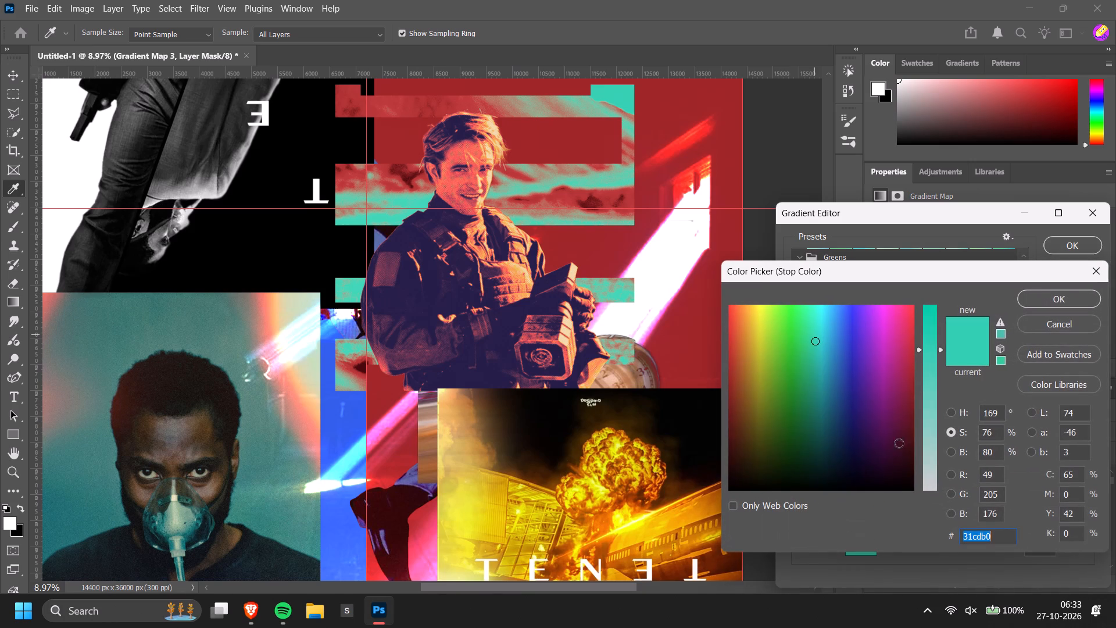
left_click(927, 428)
left_click_drag(931, 444, 934, 457)
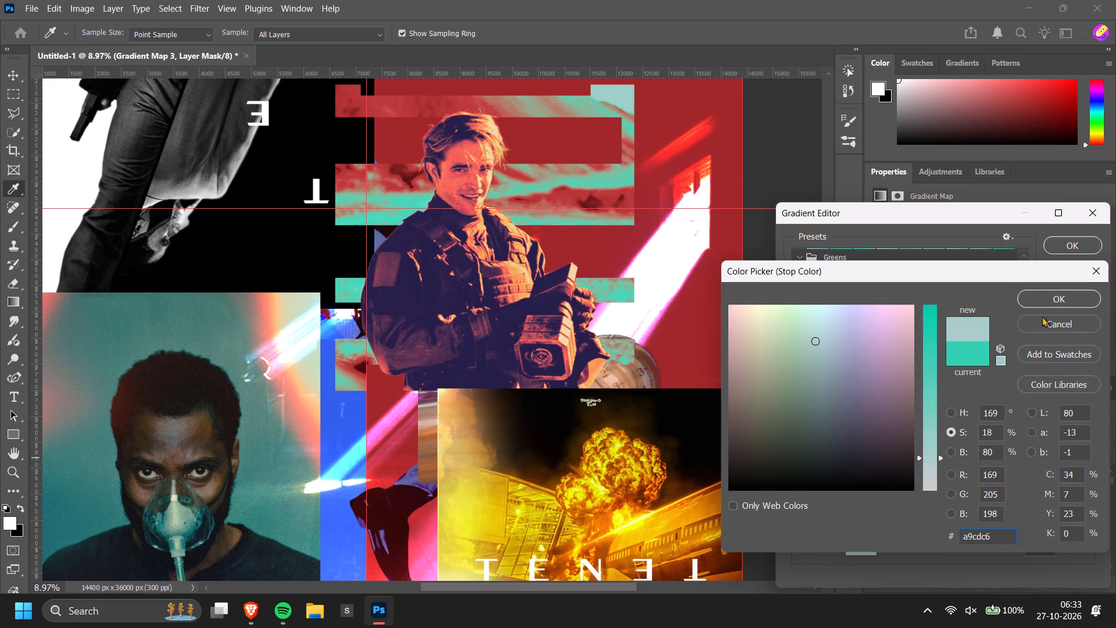
left_click(1055, 303)
scroll(633, 181, "up", 4)
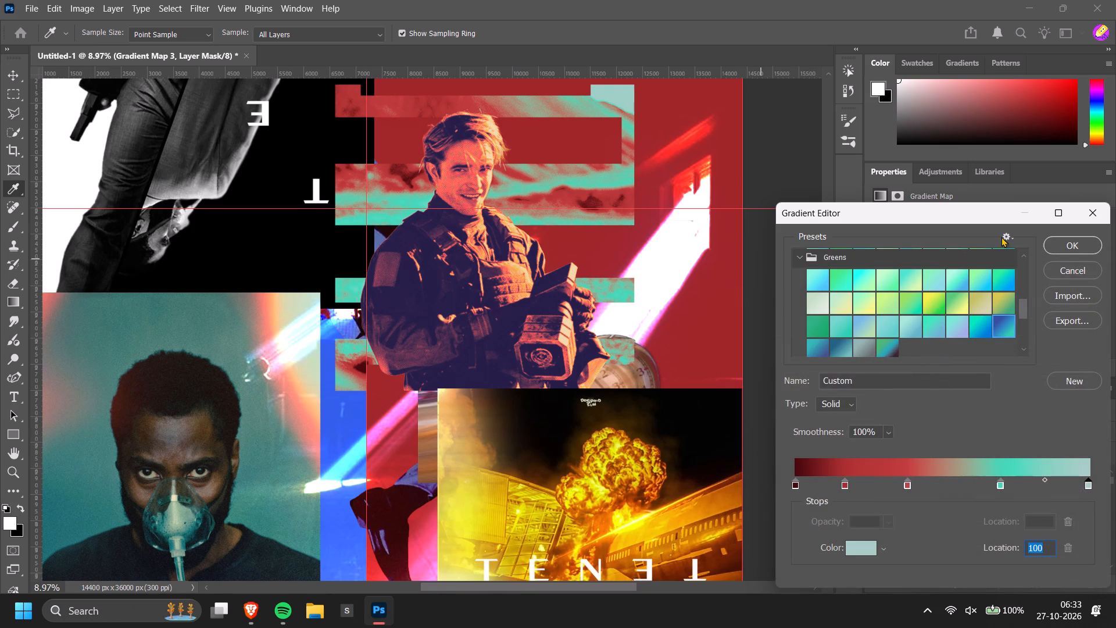
left_click(1063, 241)
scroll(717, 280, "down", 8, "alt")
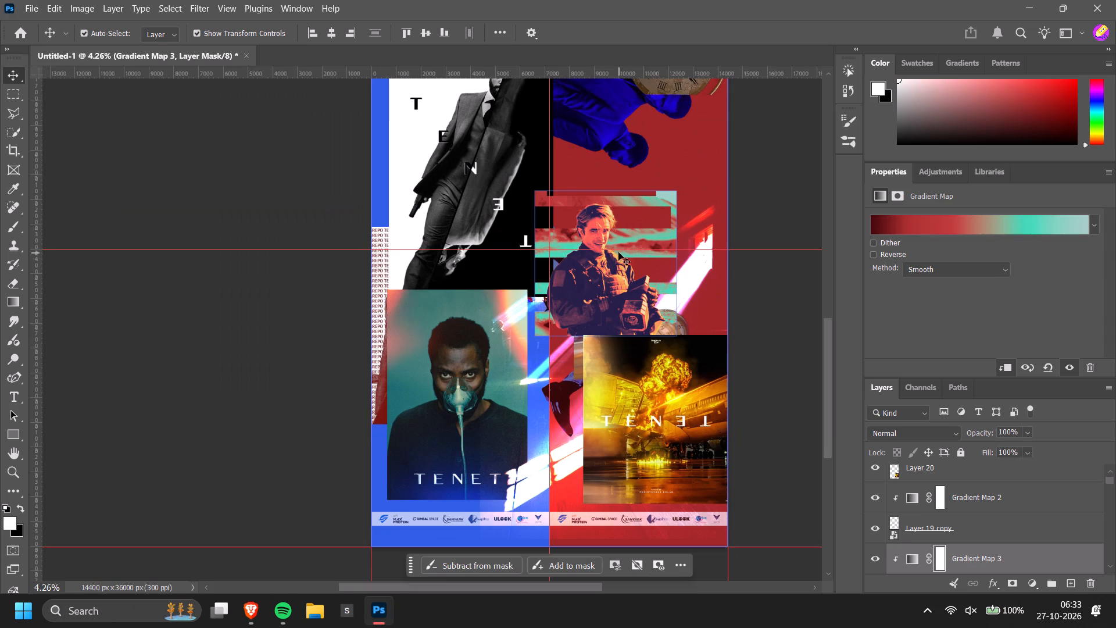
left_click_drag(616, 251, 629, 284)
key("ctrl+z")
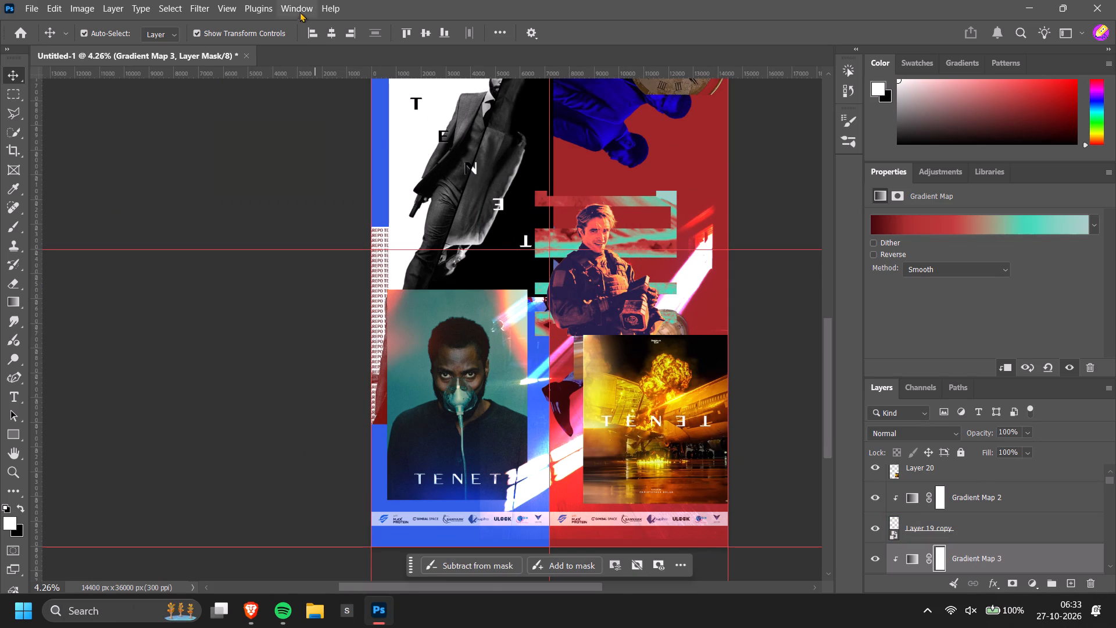
Lock the poster's guides in place.
left_click(284, 2)
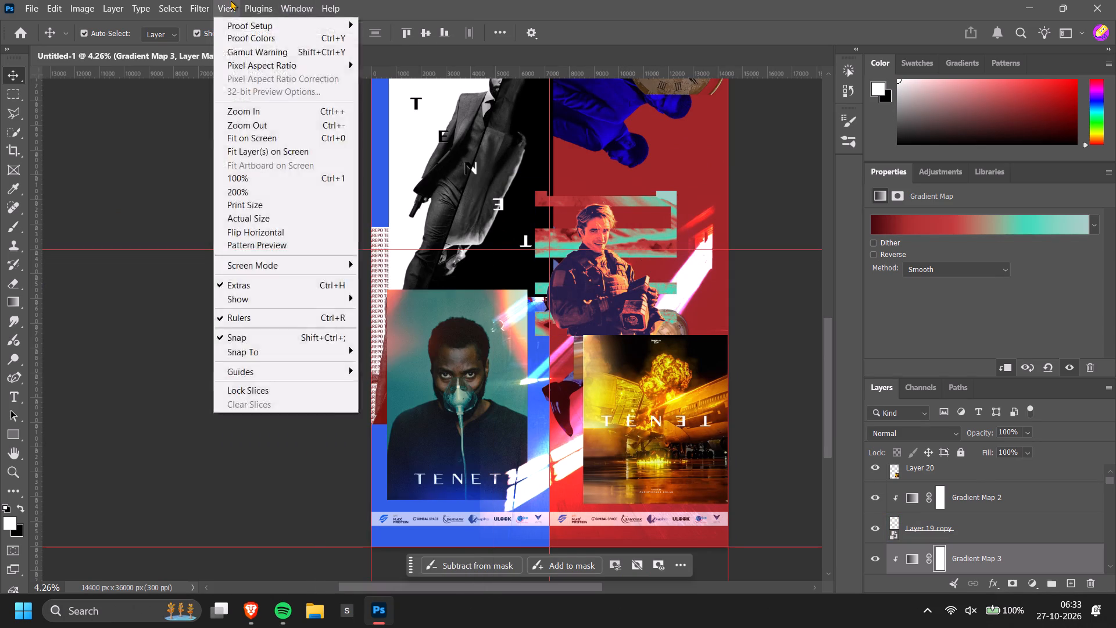
left_click(227, 10)
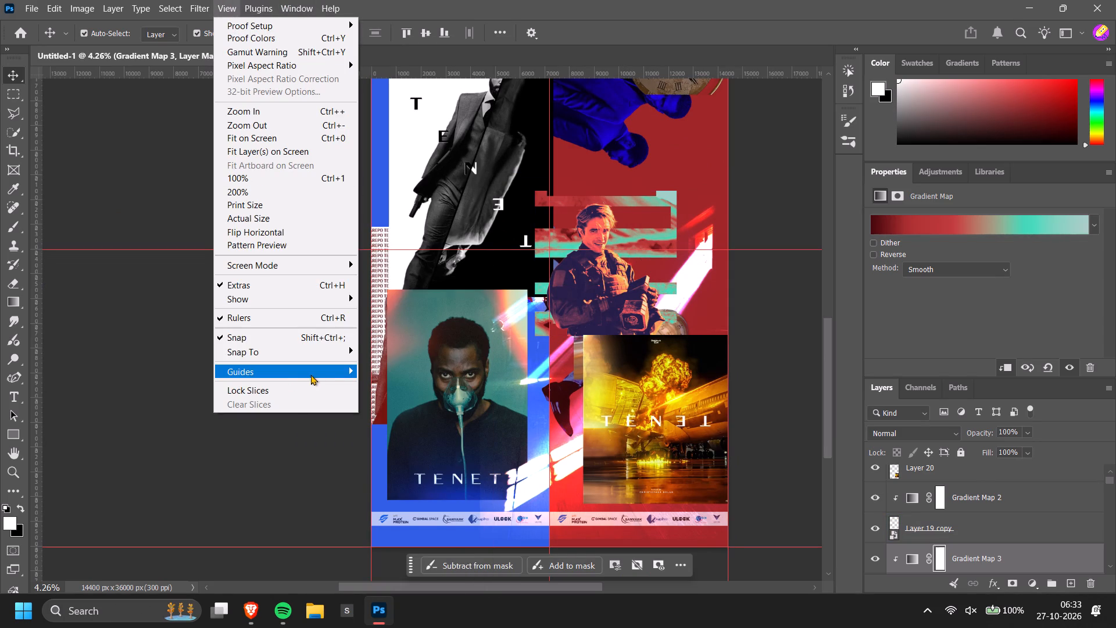
left_click(401, 382)
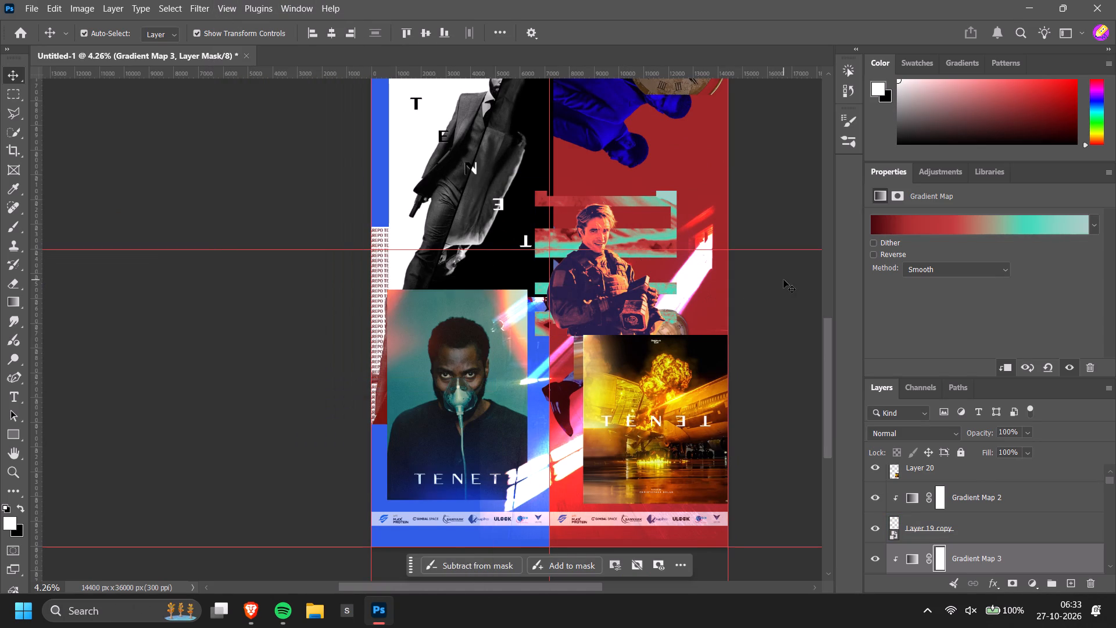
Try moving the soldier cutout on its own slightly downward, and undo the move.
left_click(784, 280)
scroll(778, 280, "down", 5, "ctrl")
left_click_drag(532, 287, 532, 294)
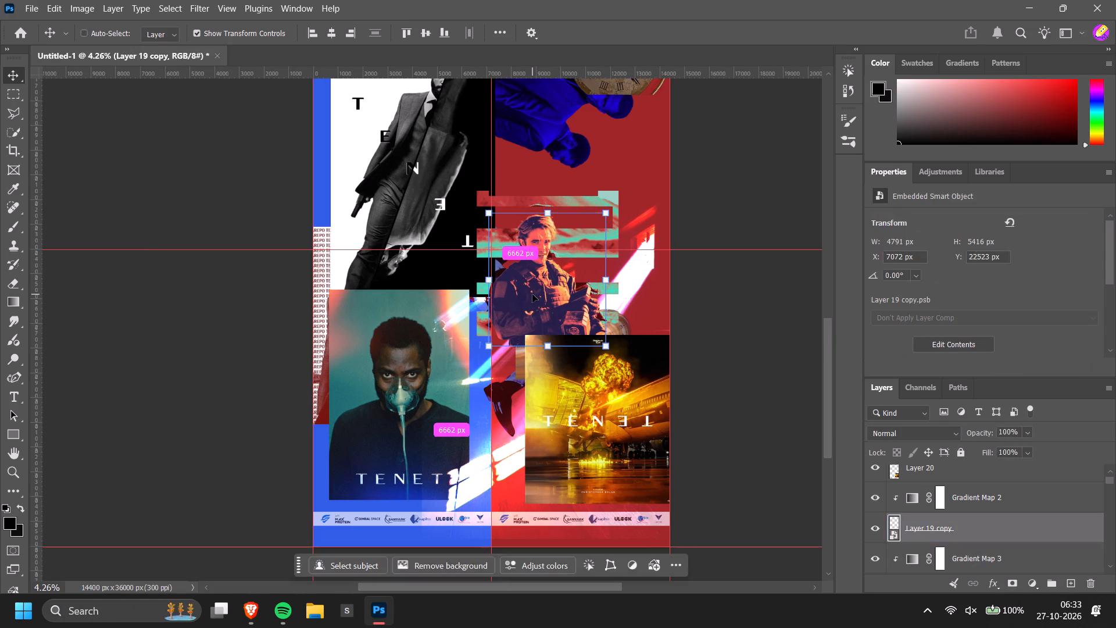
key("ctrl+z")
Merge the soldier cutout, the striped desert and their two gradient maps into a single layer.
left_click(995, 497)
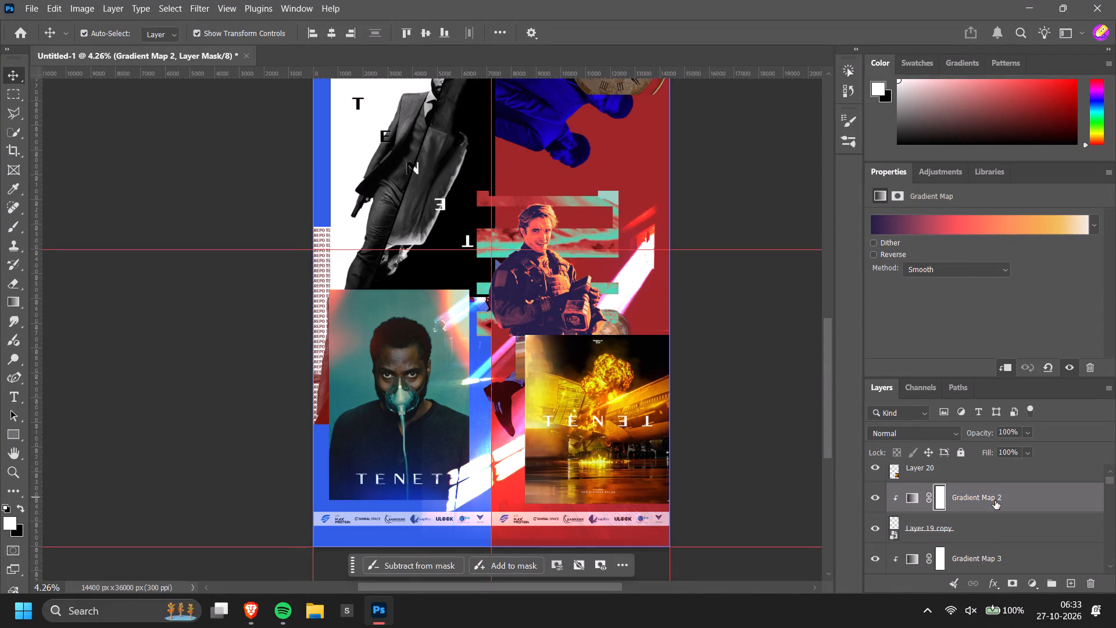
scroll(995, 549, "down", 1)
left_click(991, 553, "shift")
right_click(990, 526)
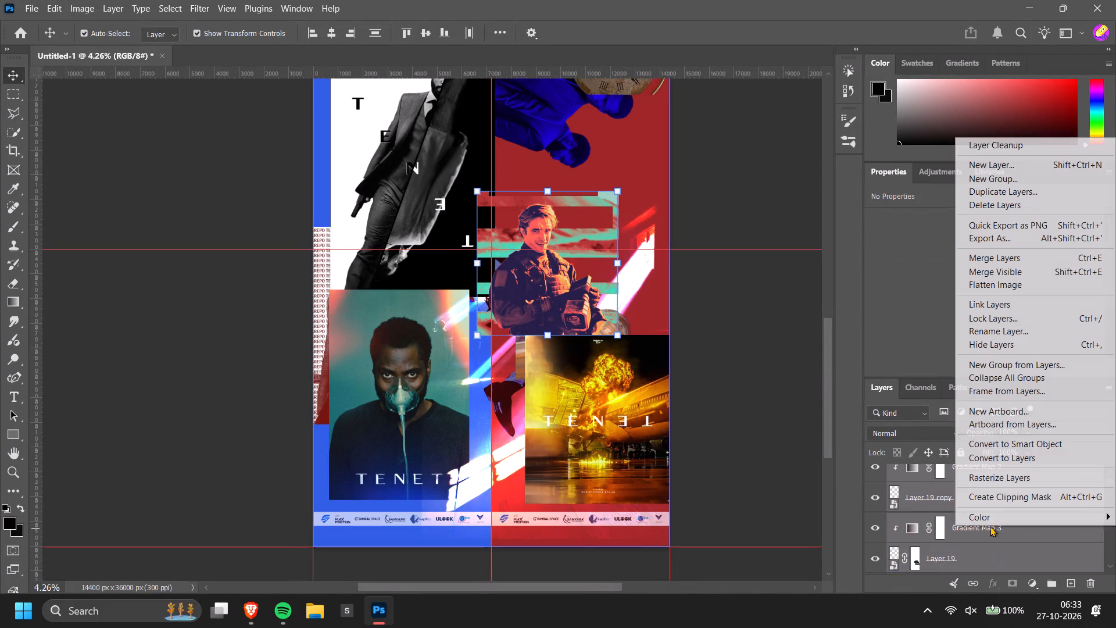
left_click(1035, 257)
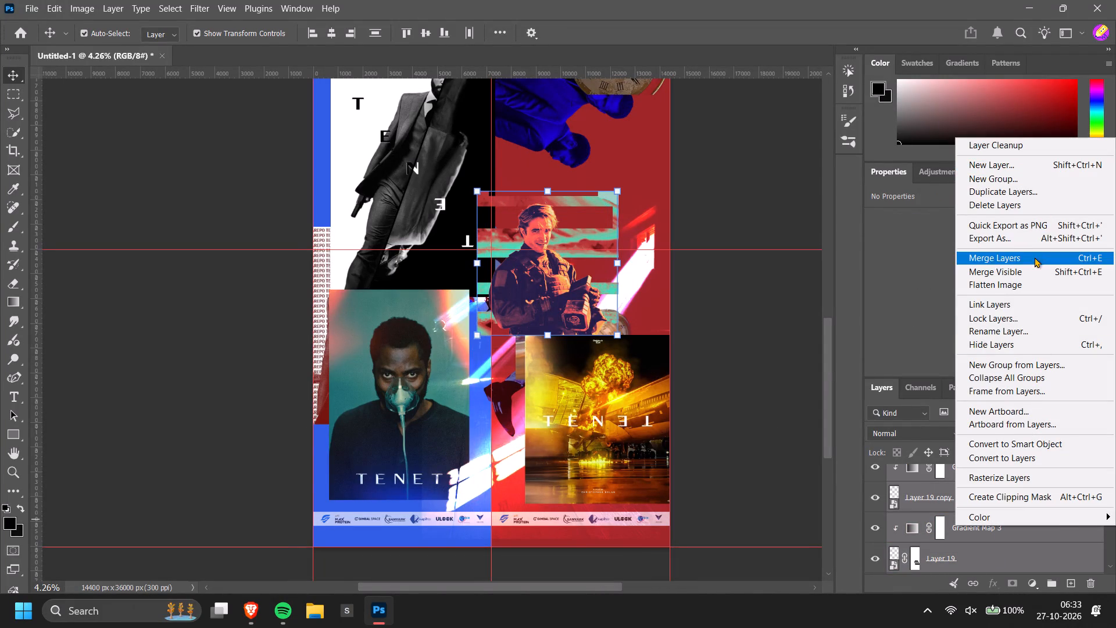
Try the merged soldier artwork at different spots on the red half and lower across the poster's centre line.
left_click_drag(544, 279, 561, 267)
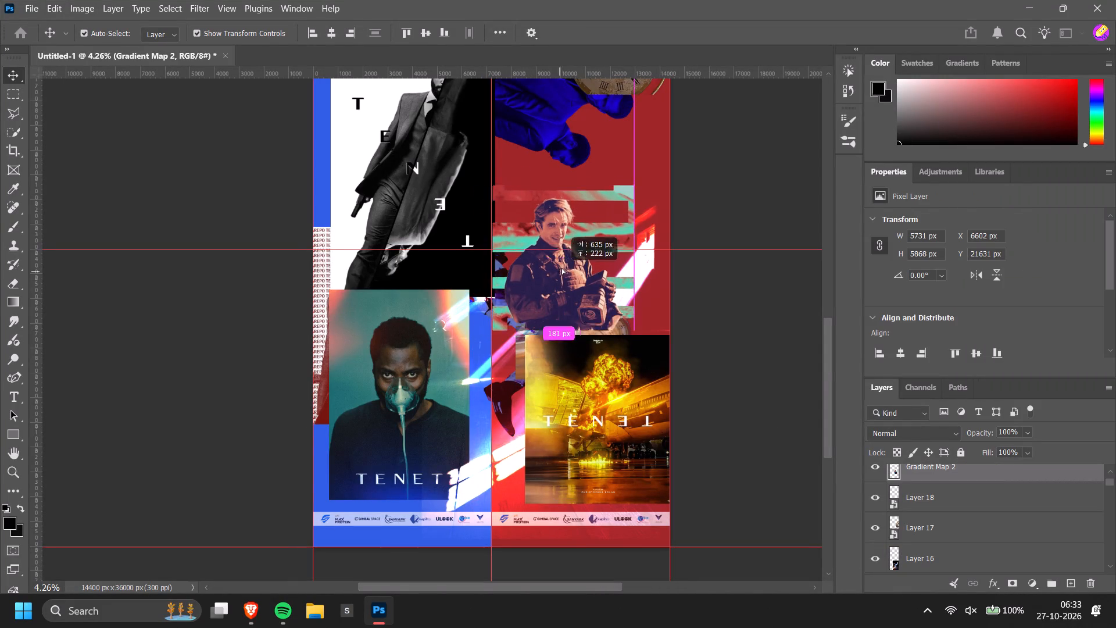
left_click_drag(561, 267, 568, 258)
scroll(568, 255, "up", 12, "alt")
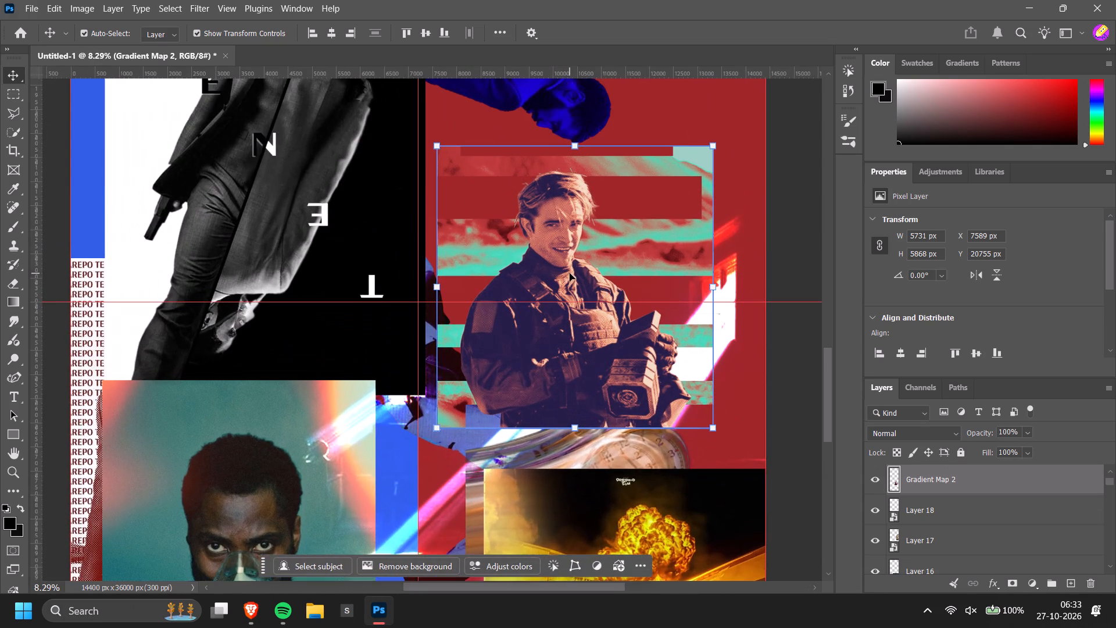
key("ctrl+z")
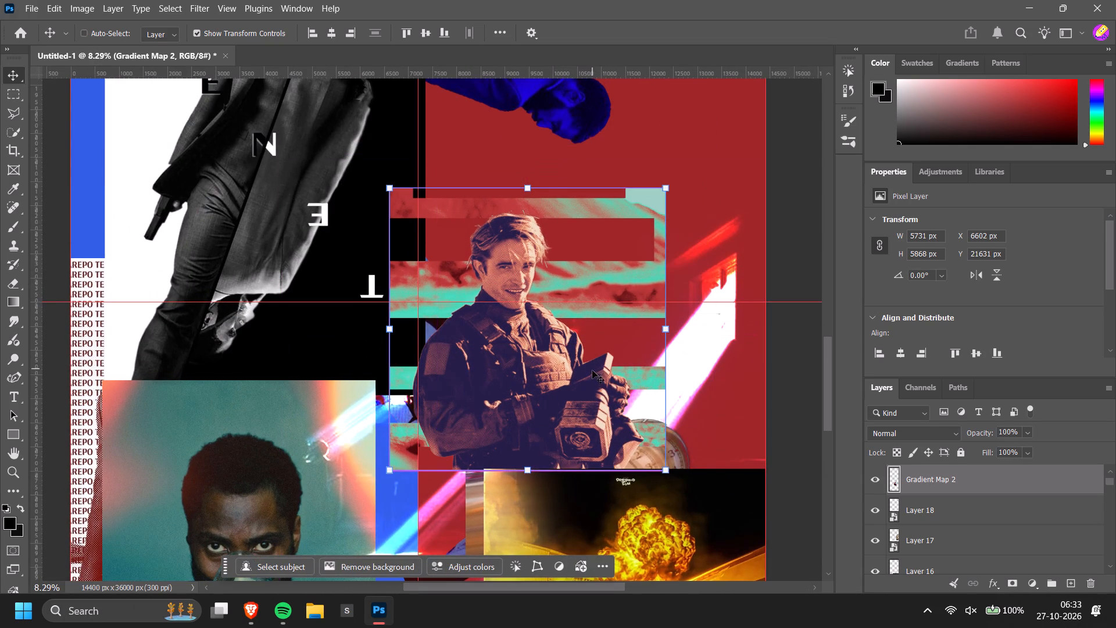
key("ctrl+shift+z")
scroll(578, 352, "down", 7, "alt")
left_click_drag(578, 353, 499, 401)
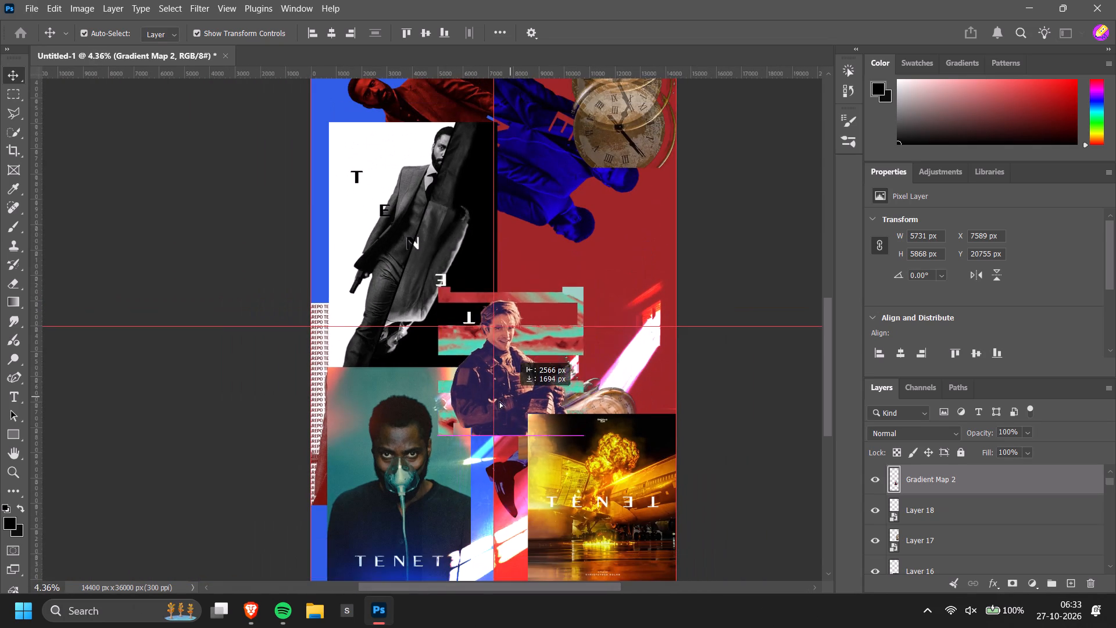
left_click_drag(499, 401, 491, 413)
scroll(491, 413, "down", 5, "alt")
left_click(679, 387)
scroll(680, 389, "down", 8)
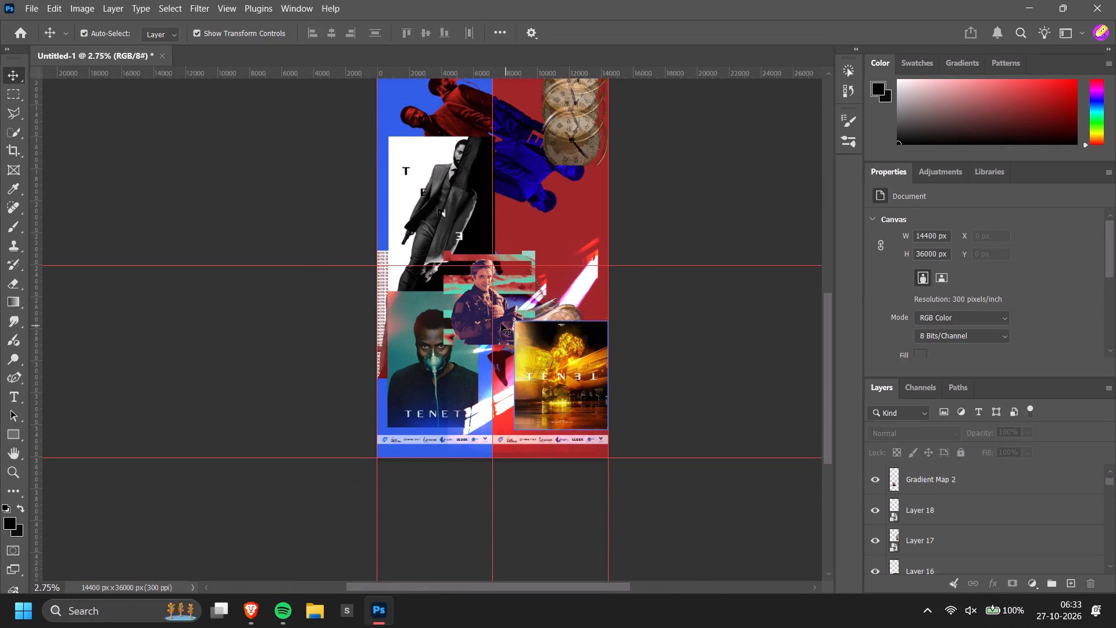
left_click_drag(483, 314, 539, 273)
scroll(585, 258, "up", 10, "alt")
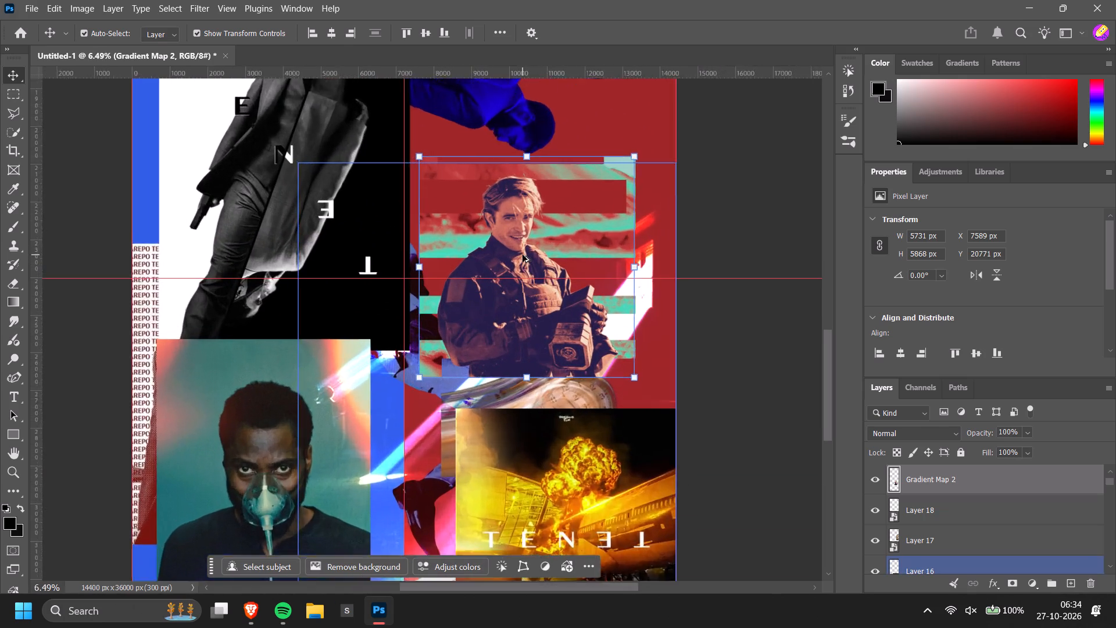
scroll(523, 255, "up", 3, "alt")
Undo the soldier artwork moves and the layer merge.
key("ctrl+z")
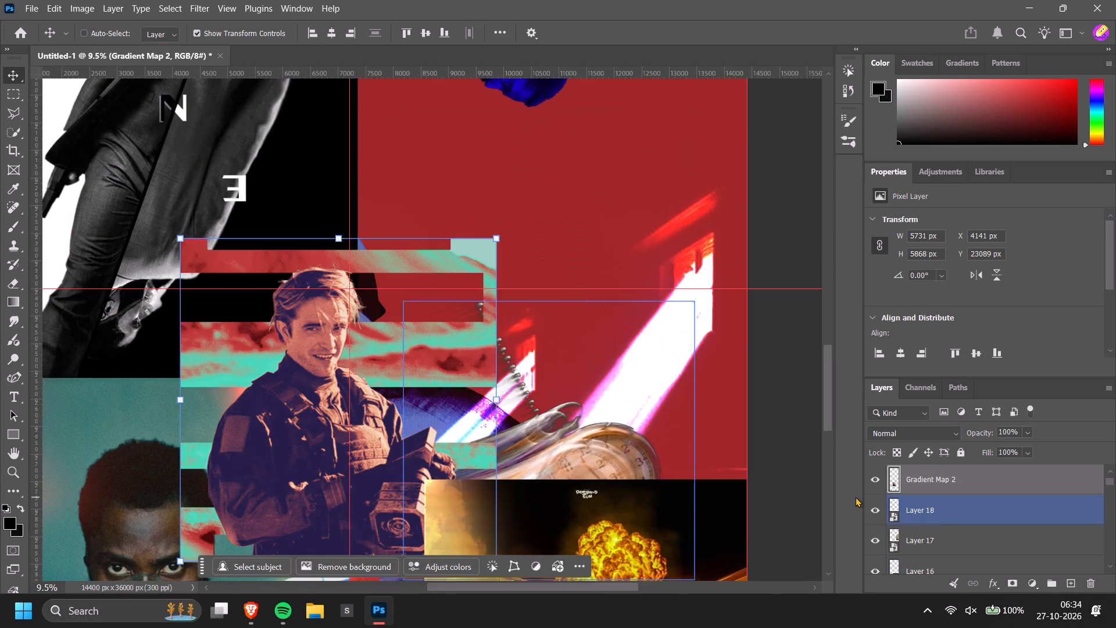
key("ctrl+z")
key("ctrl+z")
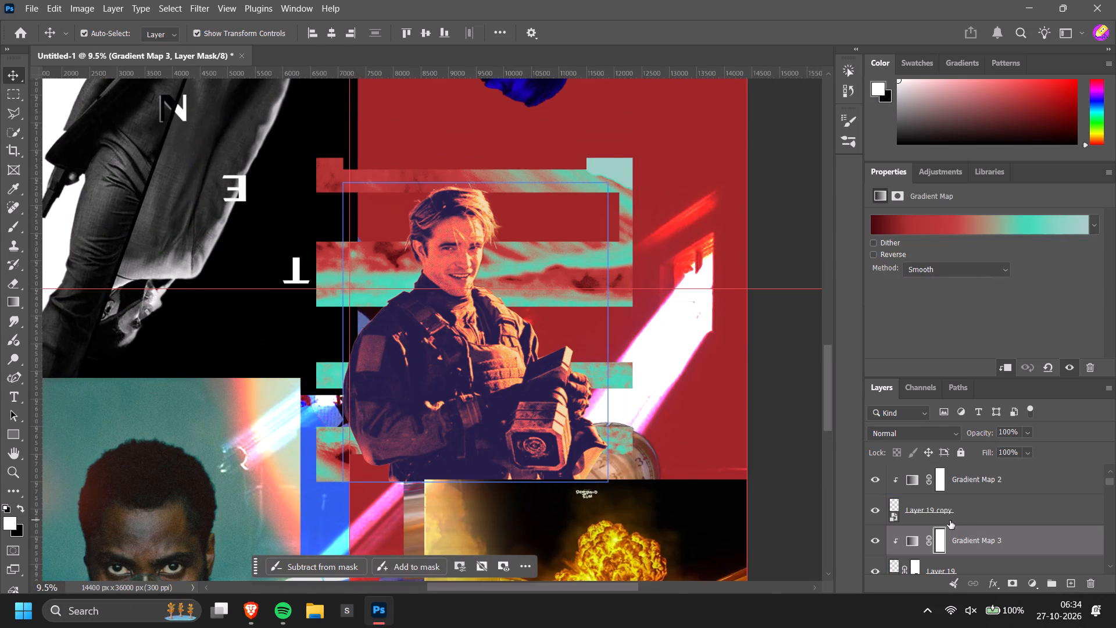
Add an Outer Glow to the soldier cutout layer, Layer 19 copy, and change its glow colour to black.
scroll(647, 411, "down", 1)
scroll(461, 331, "up", 18, "alt")
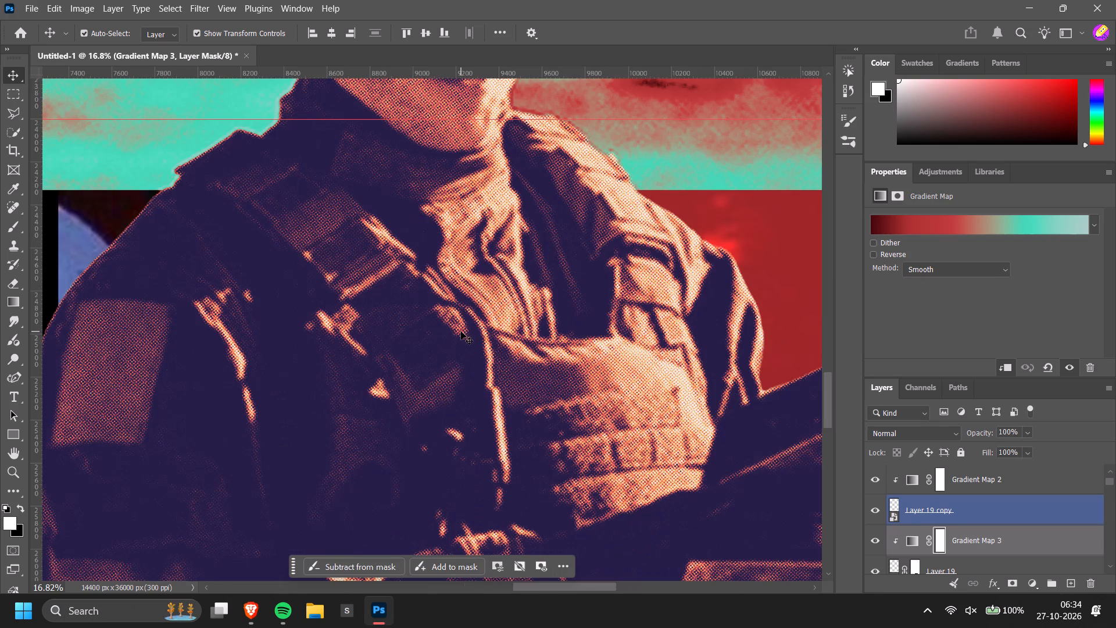
scroll(461, 331, "down", 20, "alt")
scroll(461, 331, "down", 3, "alt")
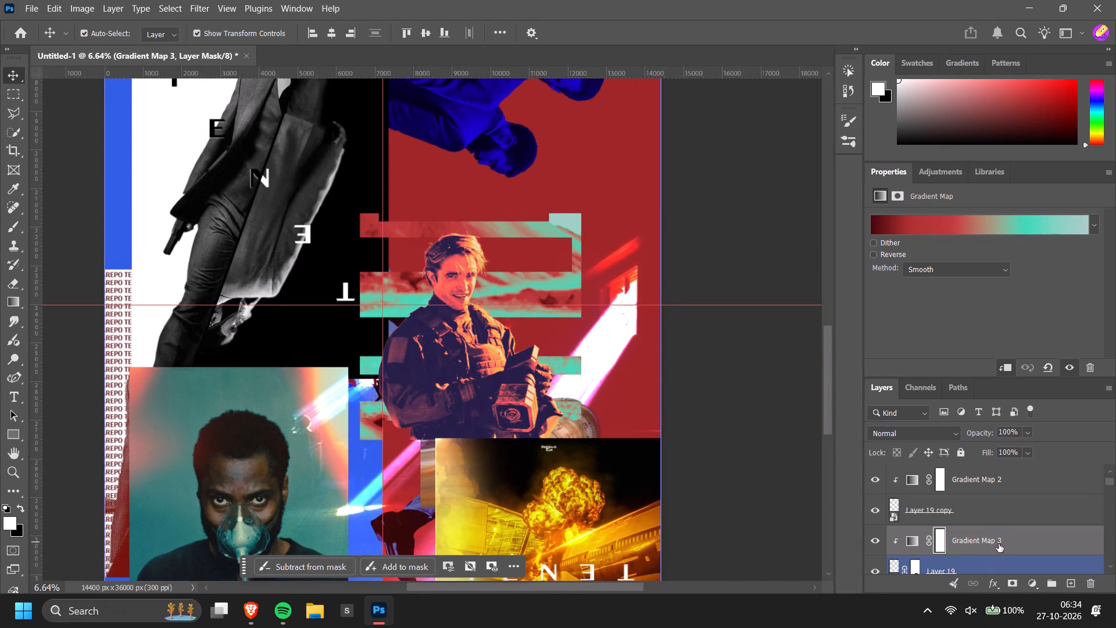
left_click(1005, 510)
double_click(1005, 510)
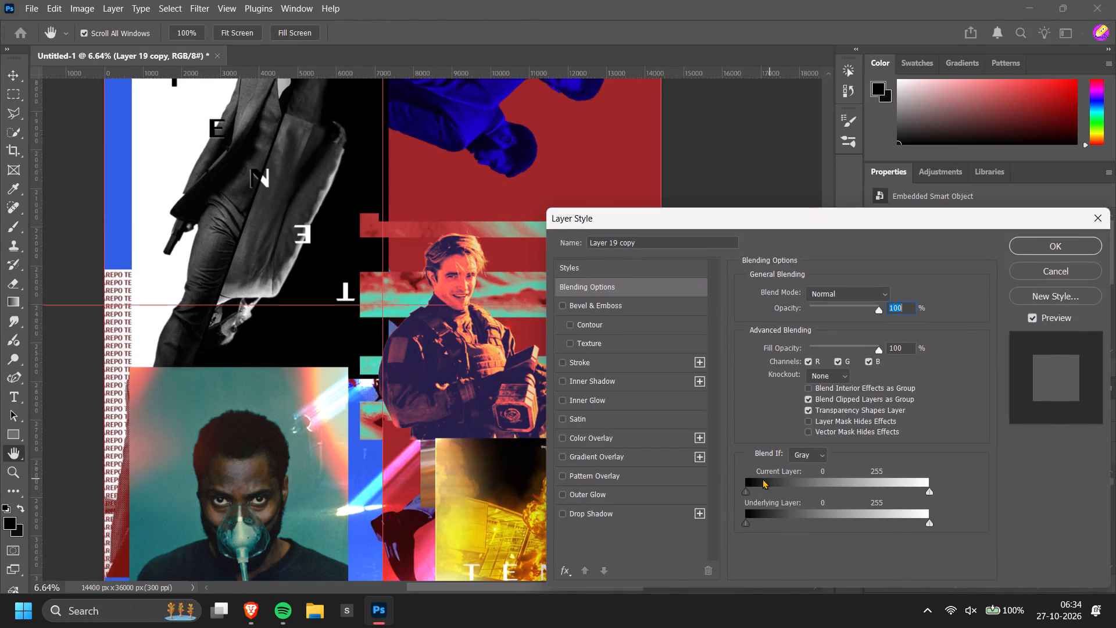
left_click(610, 492)
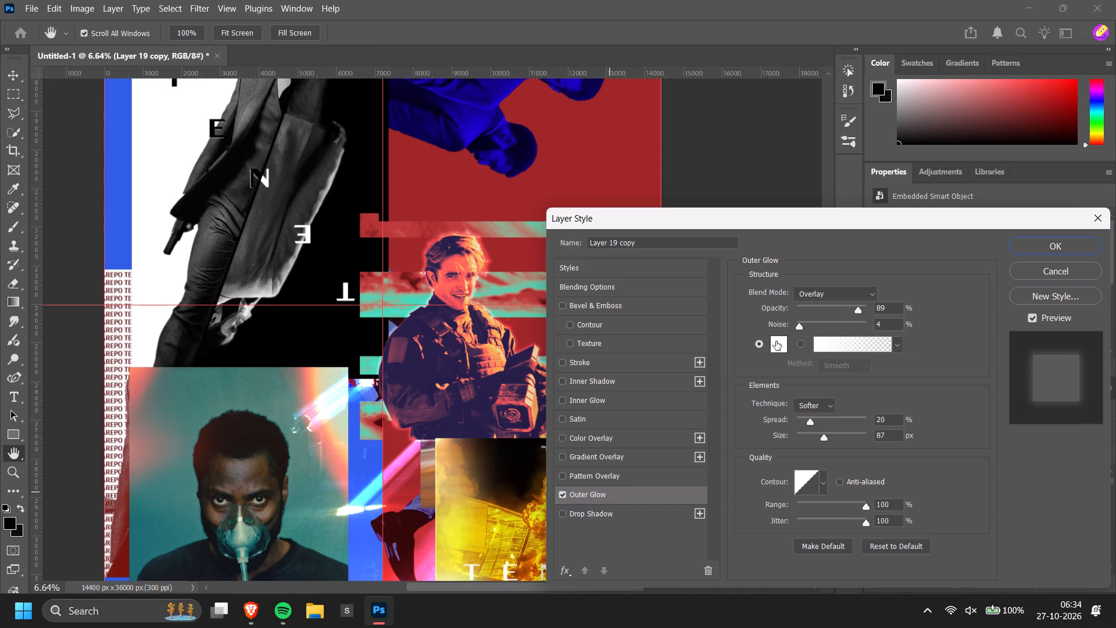
left_click(776, 341)
left_click_drag(802, 395, 902, 512)
left_click(1047, 297)
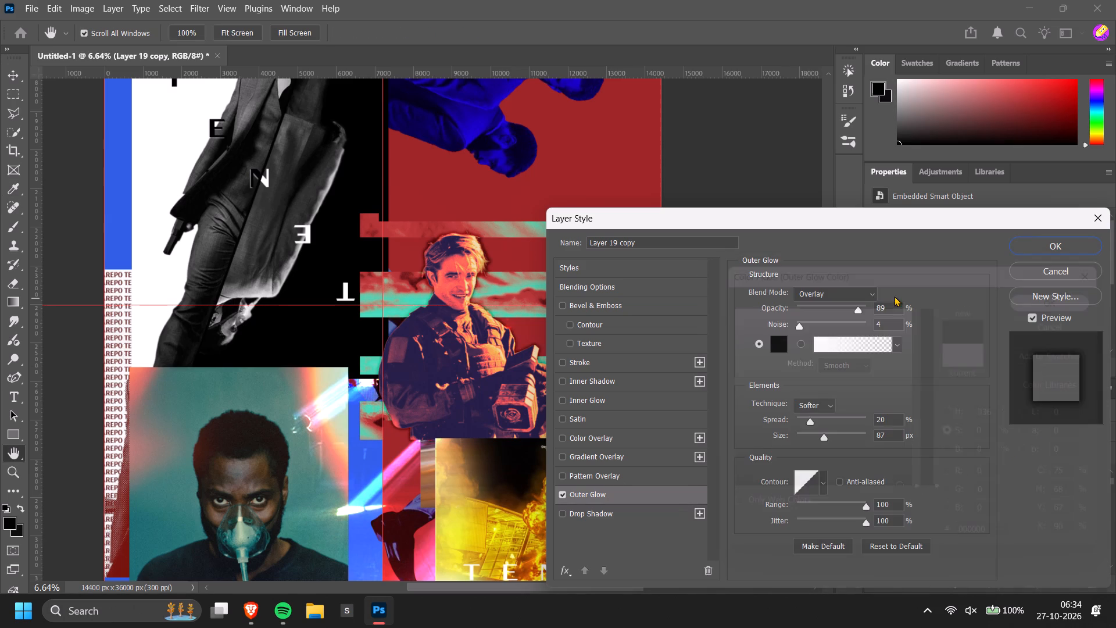
left_click(857, 298)
left_click(945, 300)
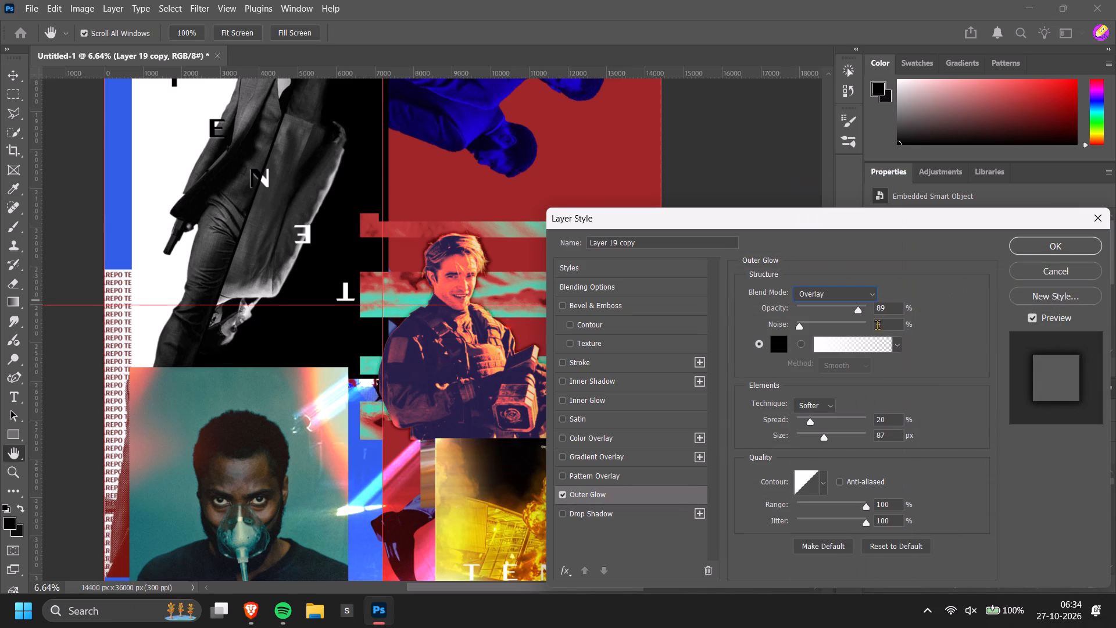
Set the soldier's outer glow size to 221 px and spread to 13%, and apply the layer style.
left_click_drag(830, 438, 850, 439)
left_click_drag(850, 439, 860, 440)
left_click_drag(806, 421, 803, 421)
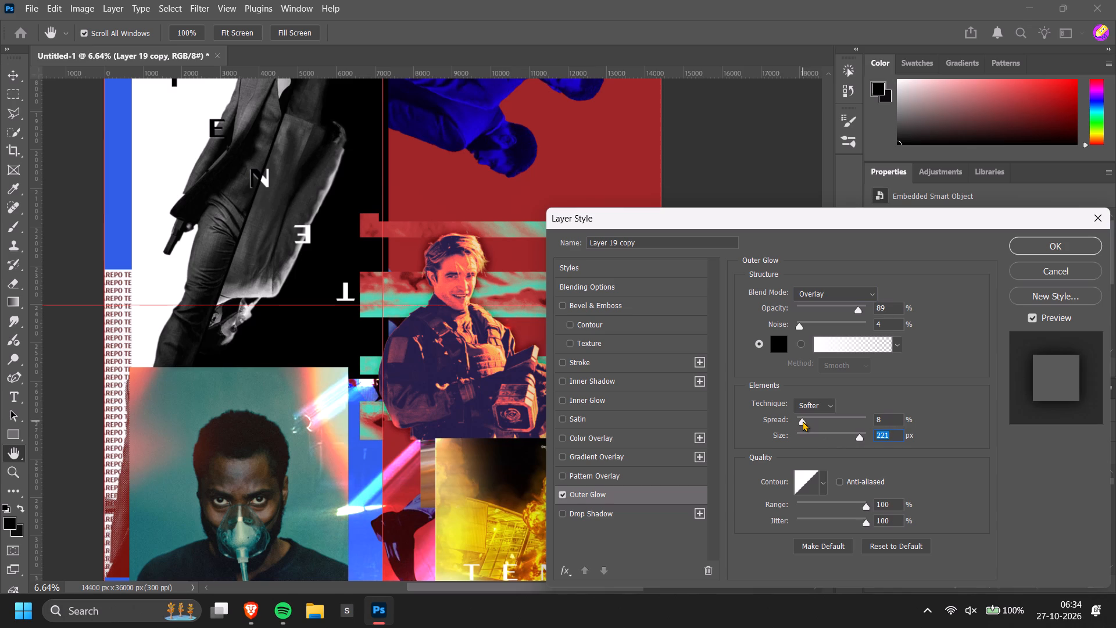
left_click_drag(803, 421, 801, 422)
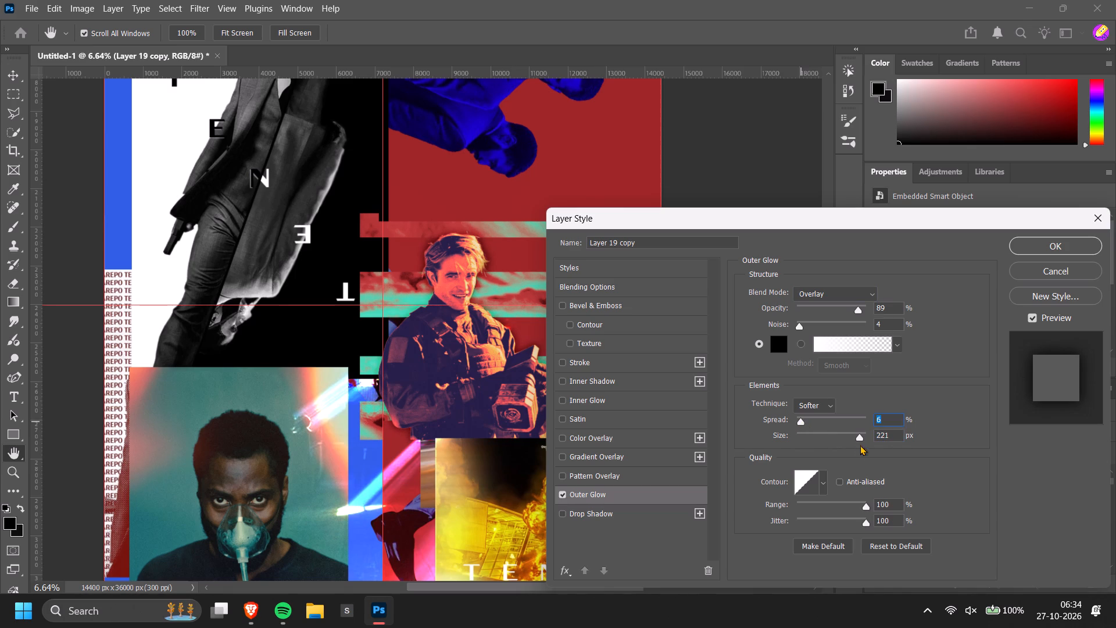
left_click(806, 423)
left_click(1044, 240)
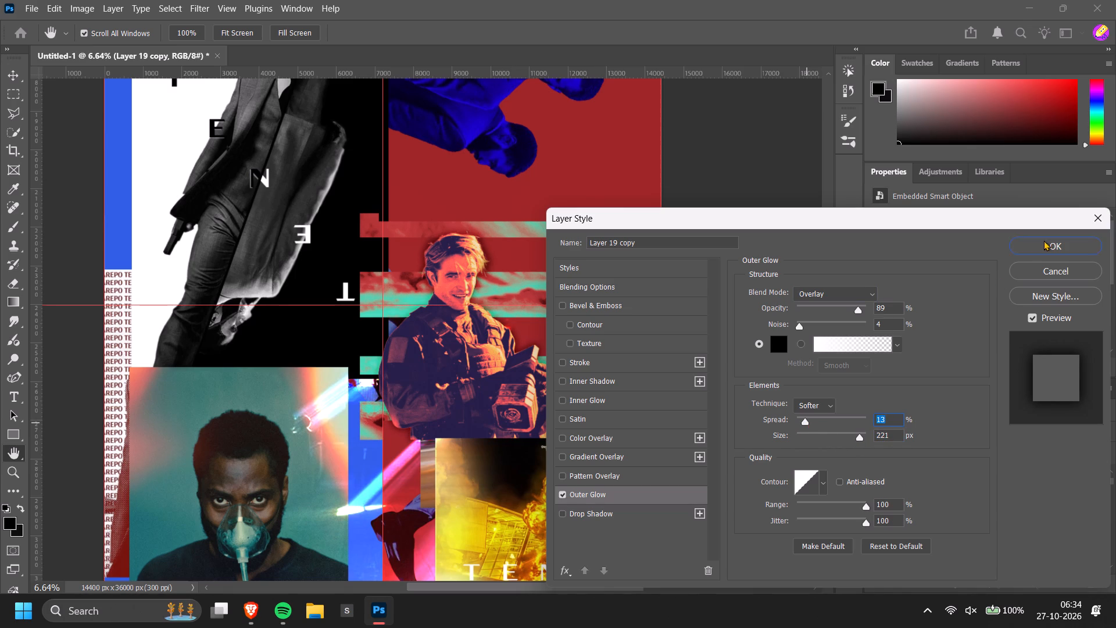
left_click(725, 306)
Link the layers Gradient Map 2, Layer 19 copy, Gradient Map 3 and Layer 19 together.
scroll(725, 306, "down", 5, "alt")
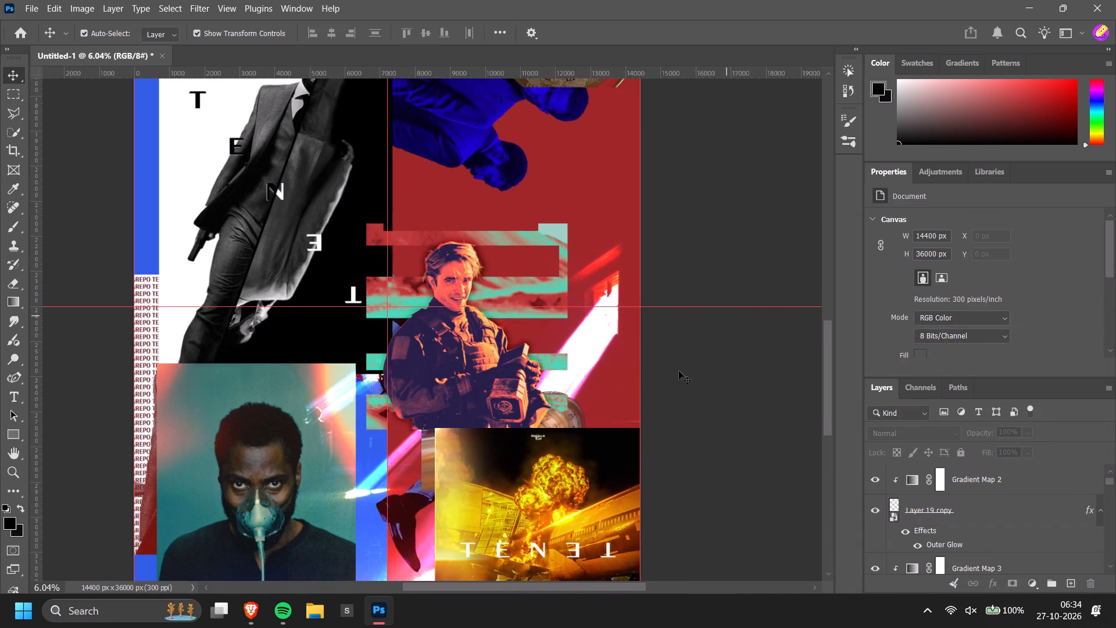
scroll(967, 498, "up", 1)
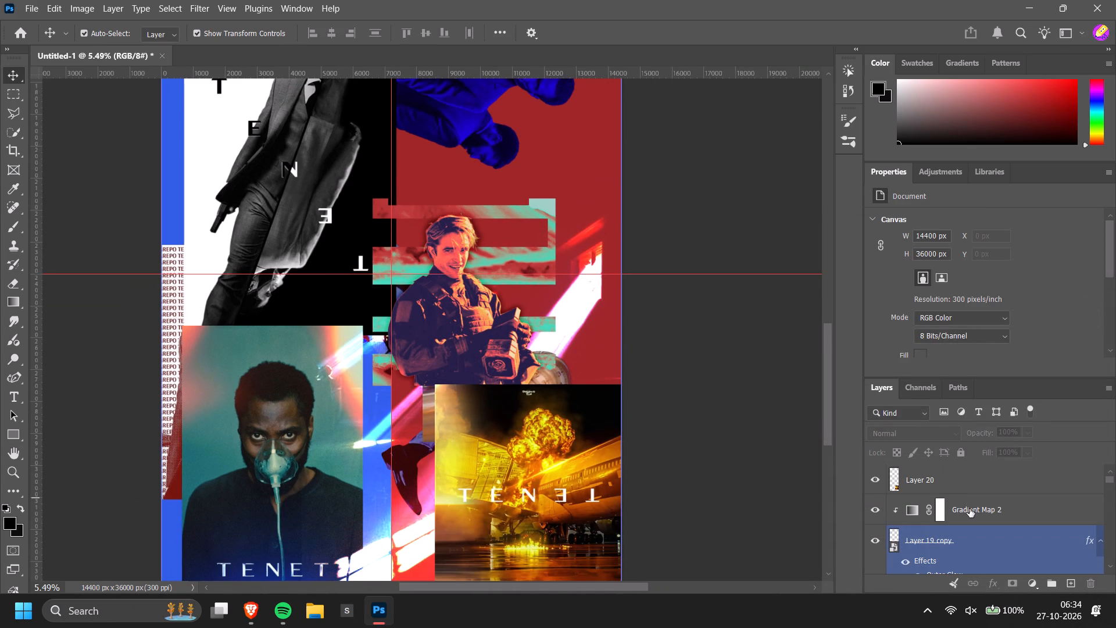
left_click(967, 505)
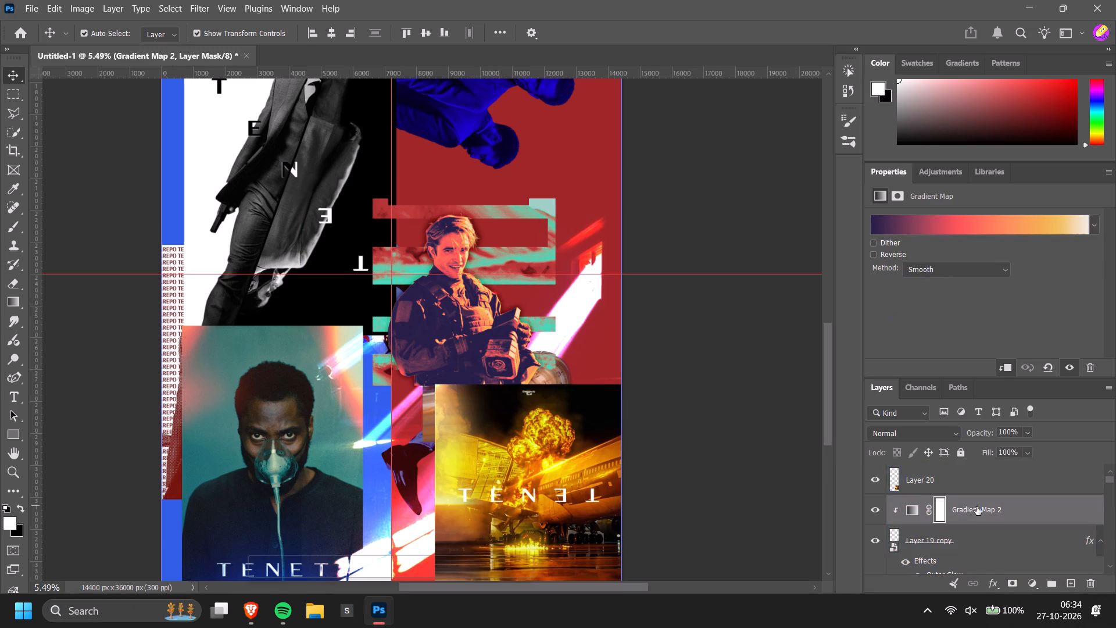
scroll(977, 506, "down", 4)
left_click(974, 512, "shift")
right_click(989, 506)
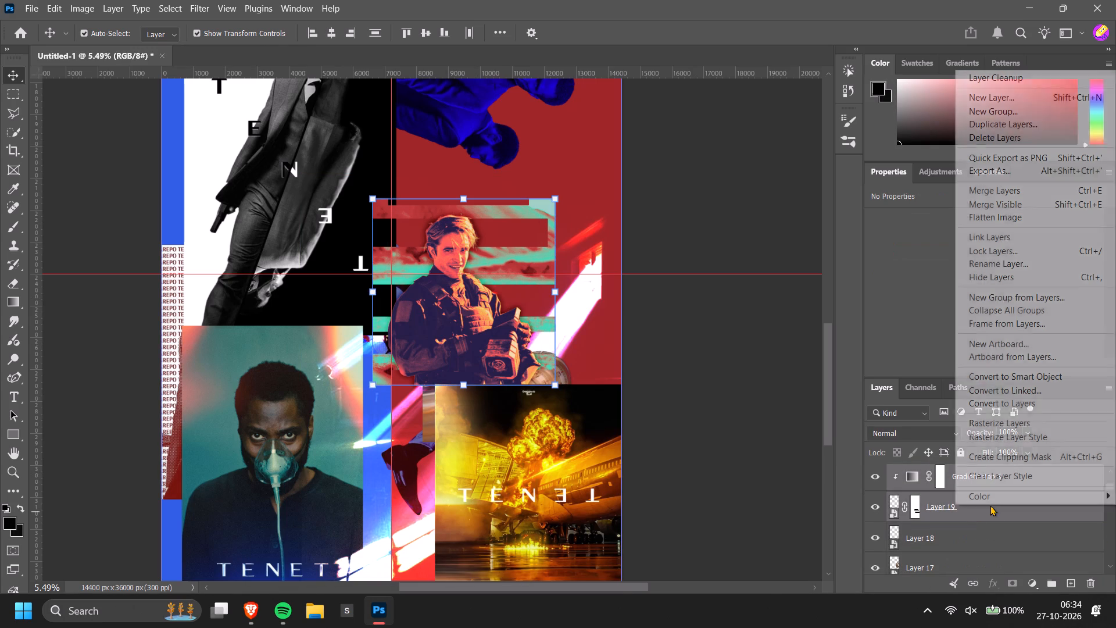
left_click(1044, 234)
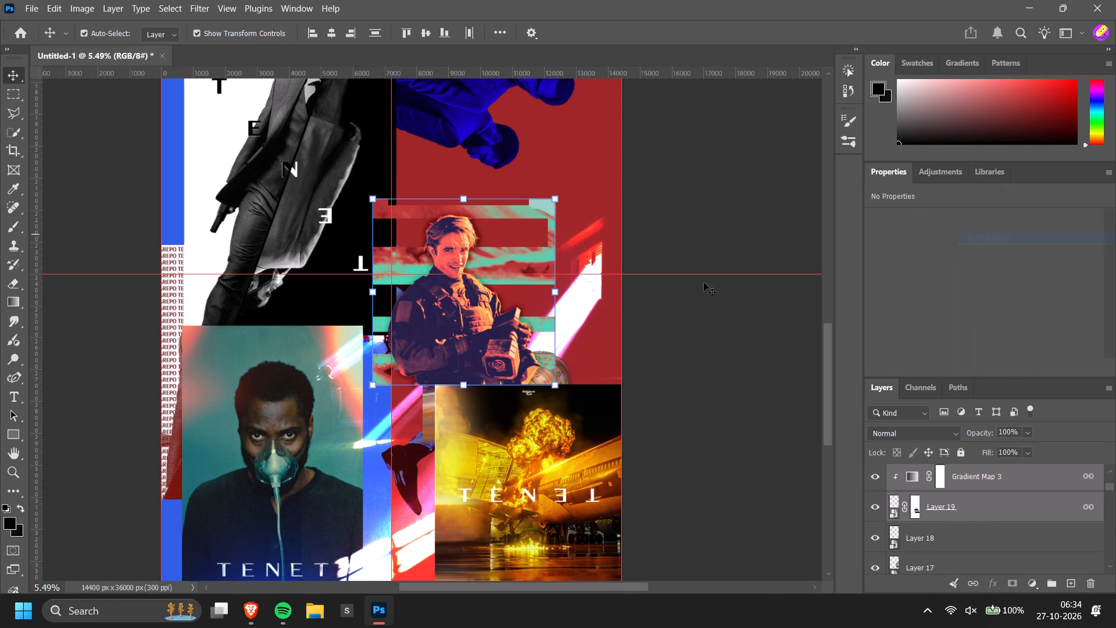
Move the linked soldier artwork onto the red half, against its outer edge above the explosion poster.
left_click_drag(473, 311, 560, 288)
left_click_drag(692, 302, 692, 311)
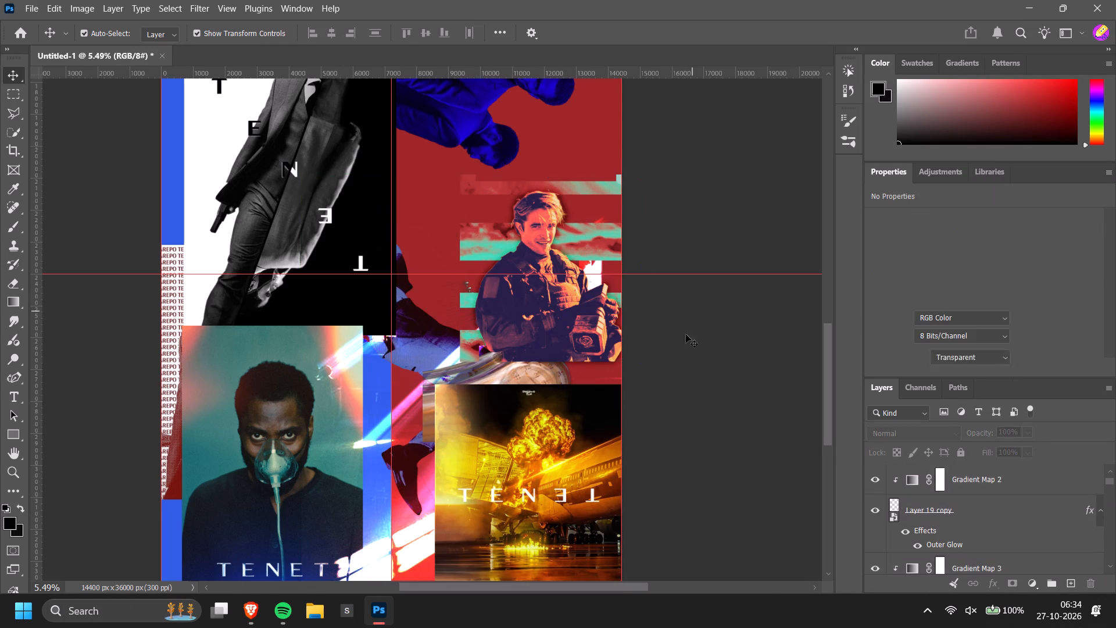
Scale the teal oxygen-mask poster down to about 86% and shift it slightly left within the blue half.
scroll(631, 381, "down", 5, "alt")
scroll(398, 408, "down", 3, "alt")
scroll(307, 429, "up", 5, "alt")
left_click(334, 423)
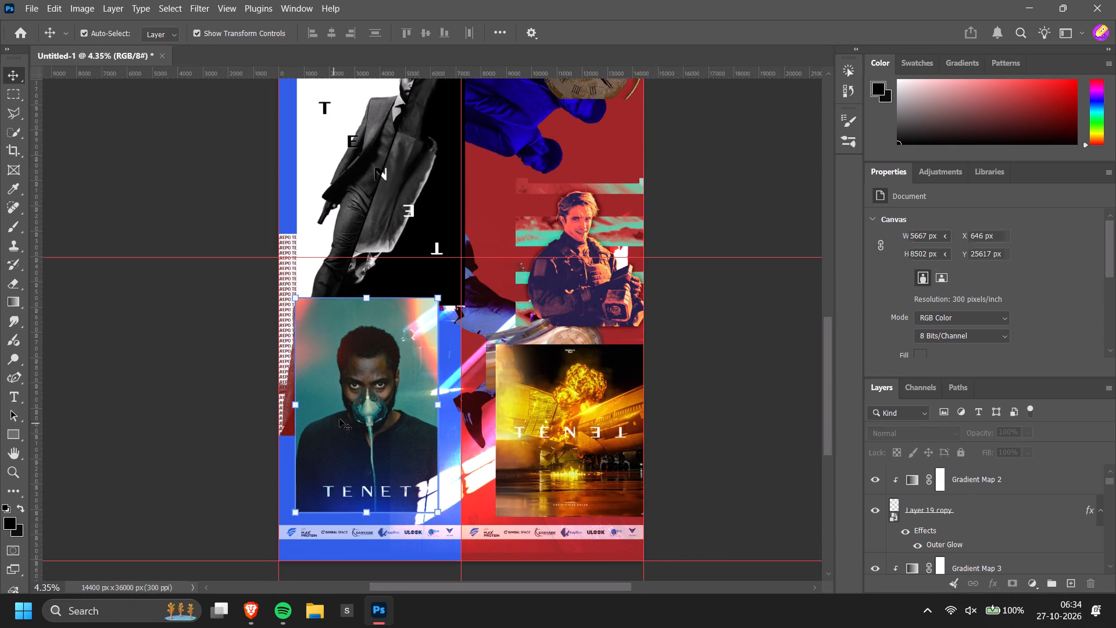
left_click_drag(435, 300, 417, 332)
left_click(366, 423)
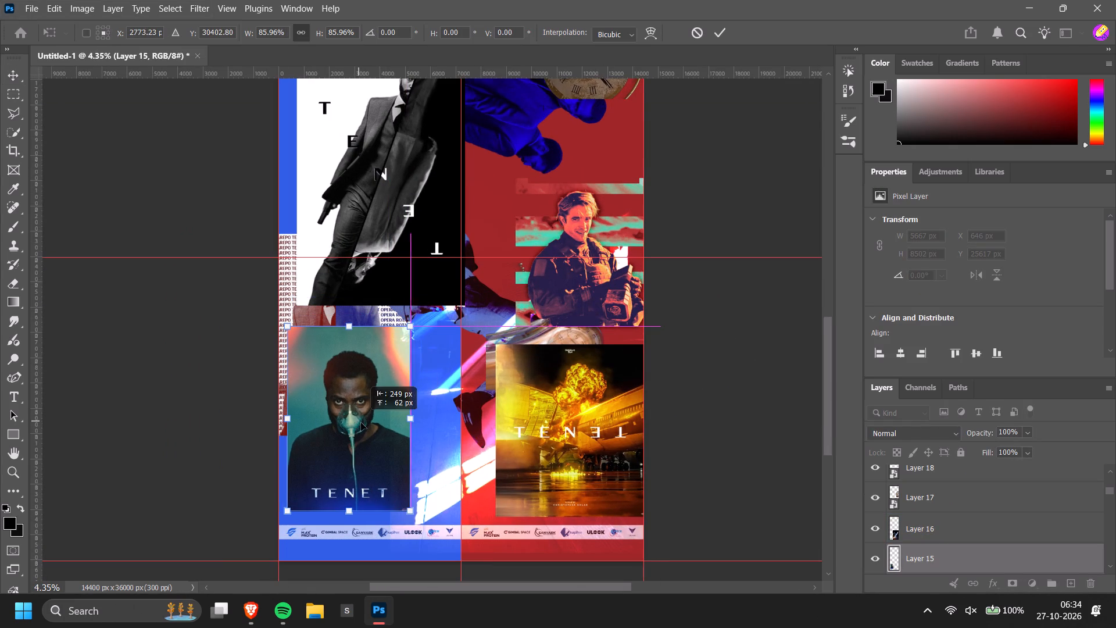
left_click(66, 395)
left_click(71, 390)
Move the black-and-white TENET poster up and rotate it to about -21°.
scroll(134, 421, "down", 8, "alt")
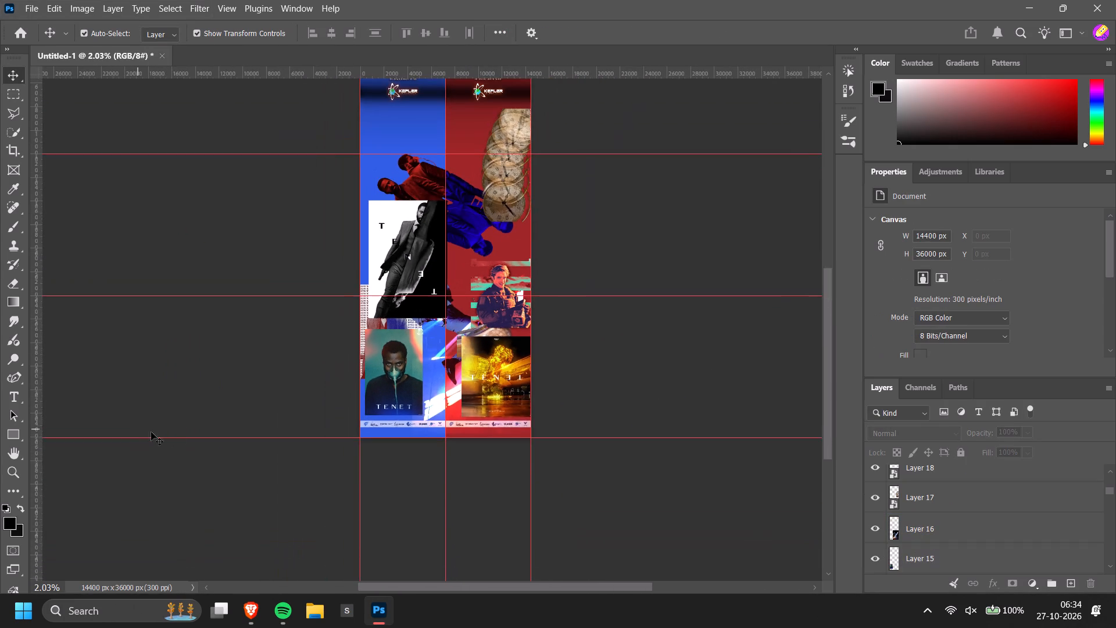
scroll(177, 437, "up", 8)
scroll(407, 348, "up", 9, "alt")
left_click_drag(407, 348, 409, 308)
left_click_drag(511, 468, 534, 421)
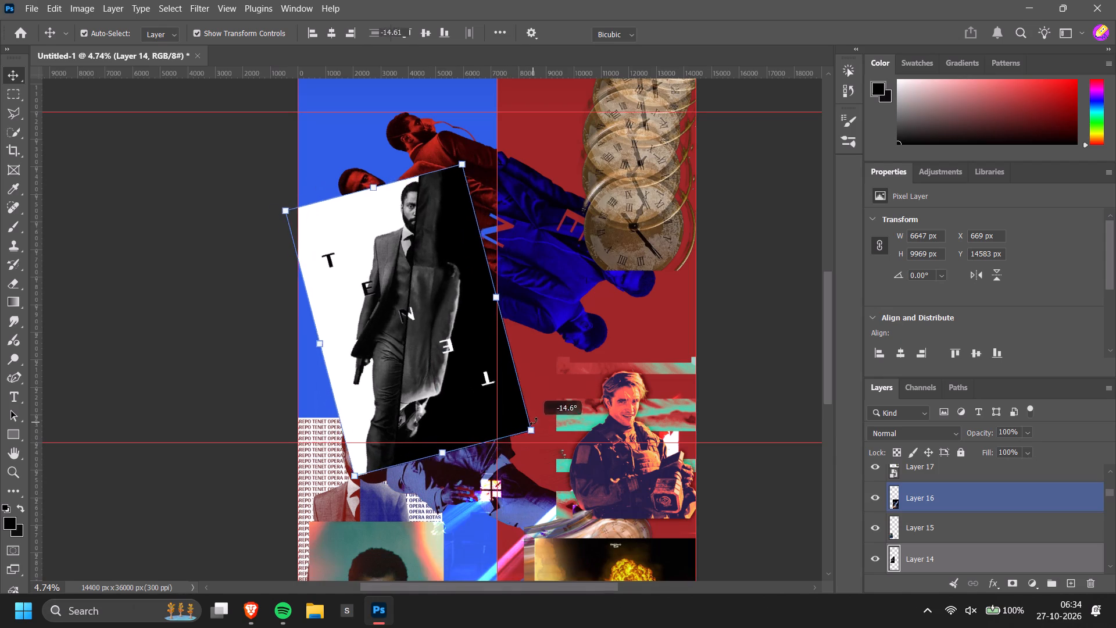
left_click_drag(534, 421, 536, 413)
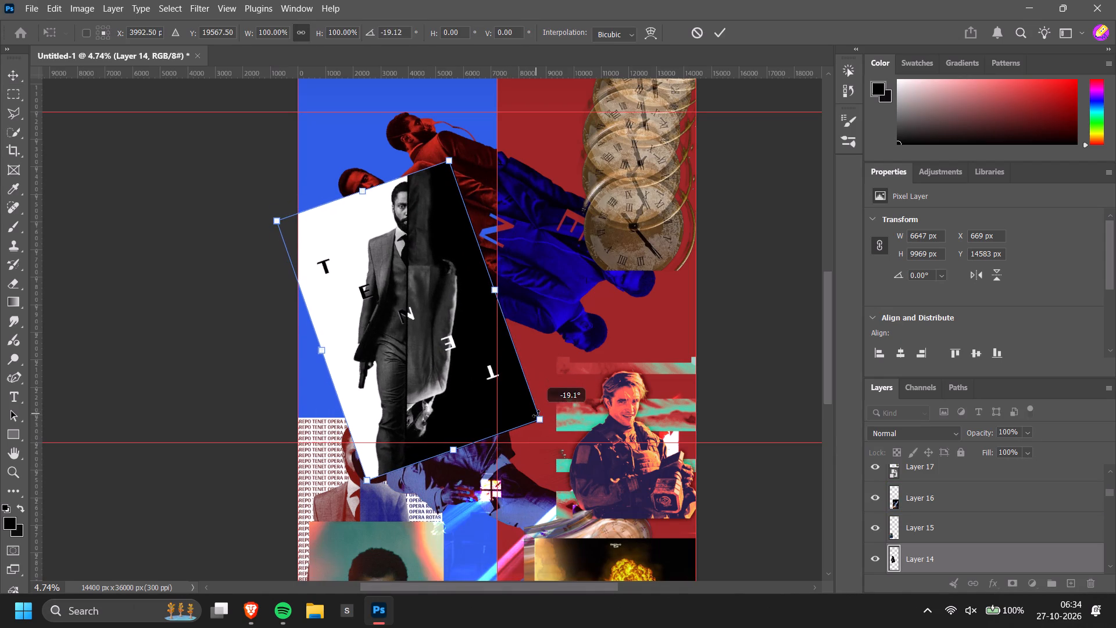
left_click_drag(536, 413, 538, 407)
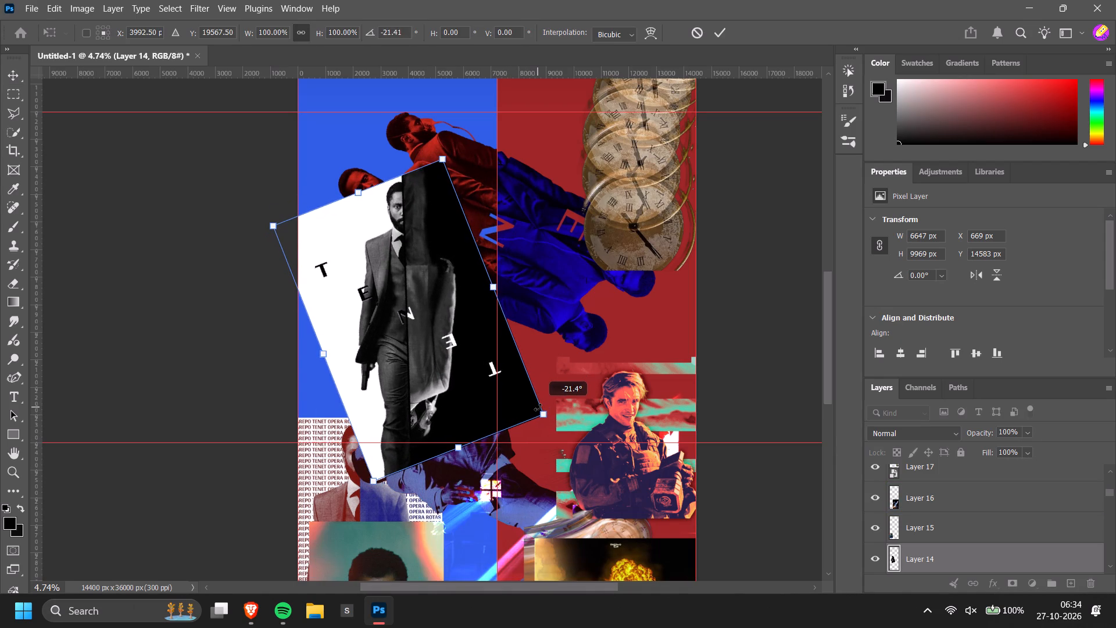
left_click_drag(538, 407, 536, 408)
left_click(523, 506)
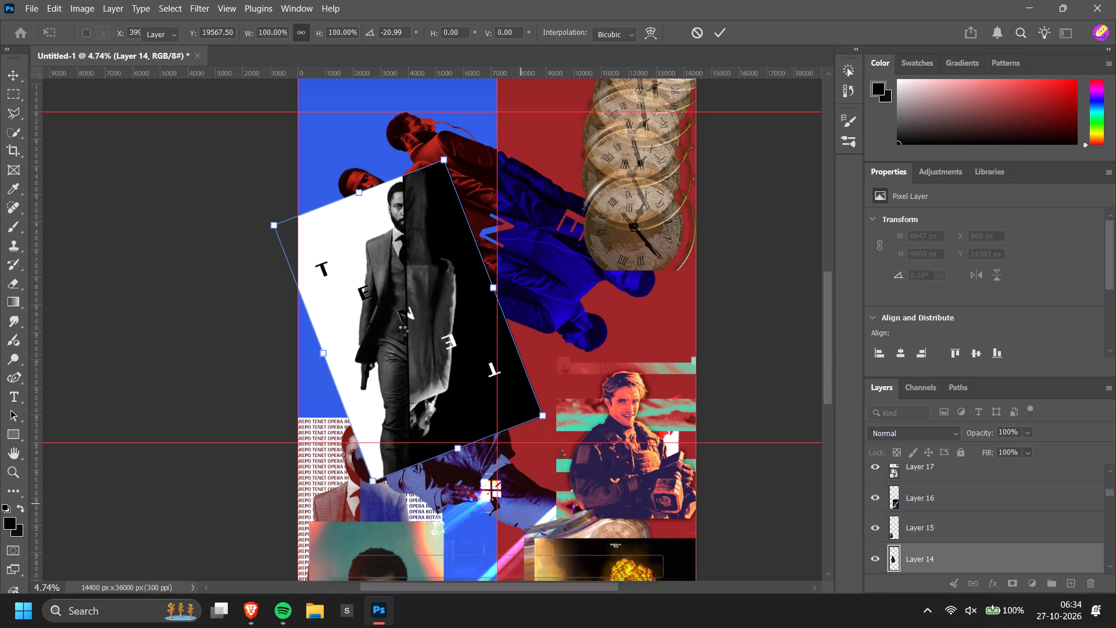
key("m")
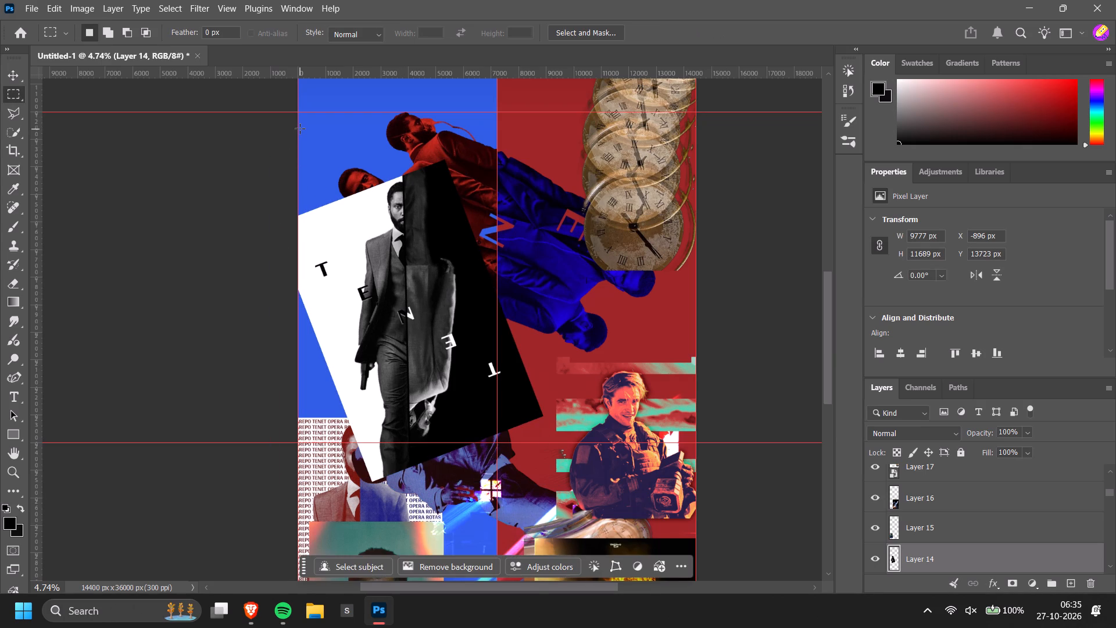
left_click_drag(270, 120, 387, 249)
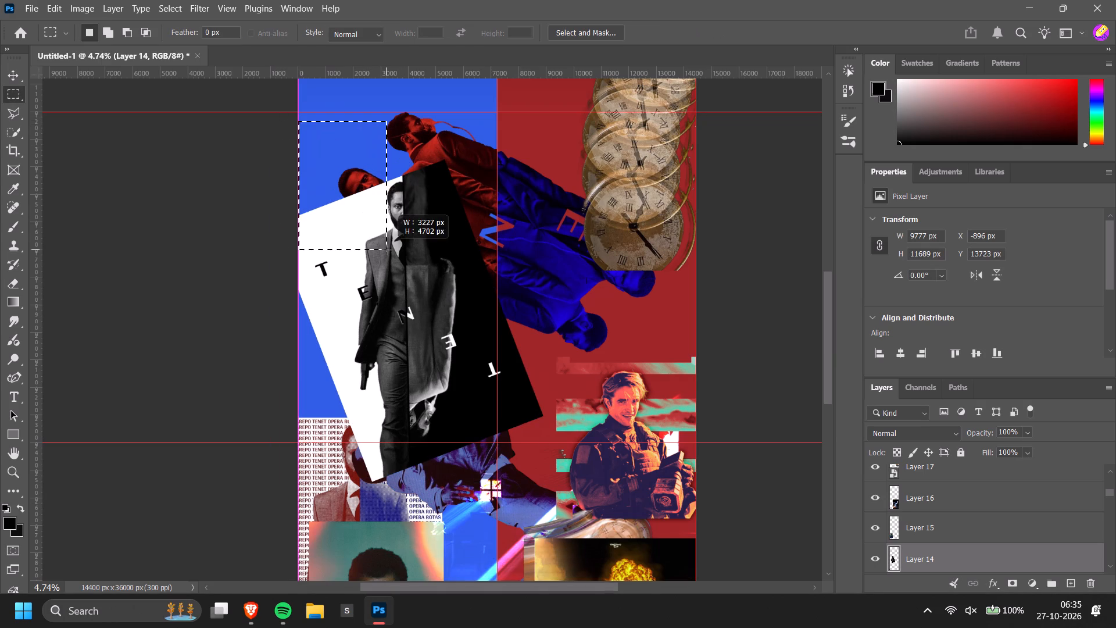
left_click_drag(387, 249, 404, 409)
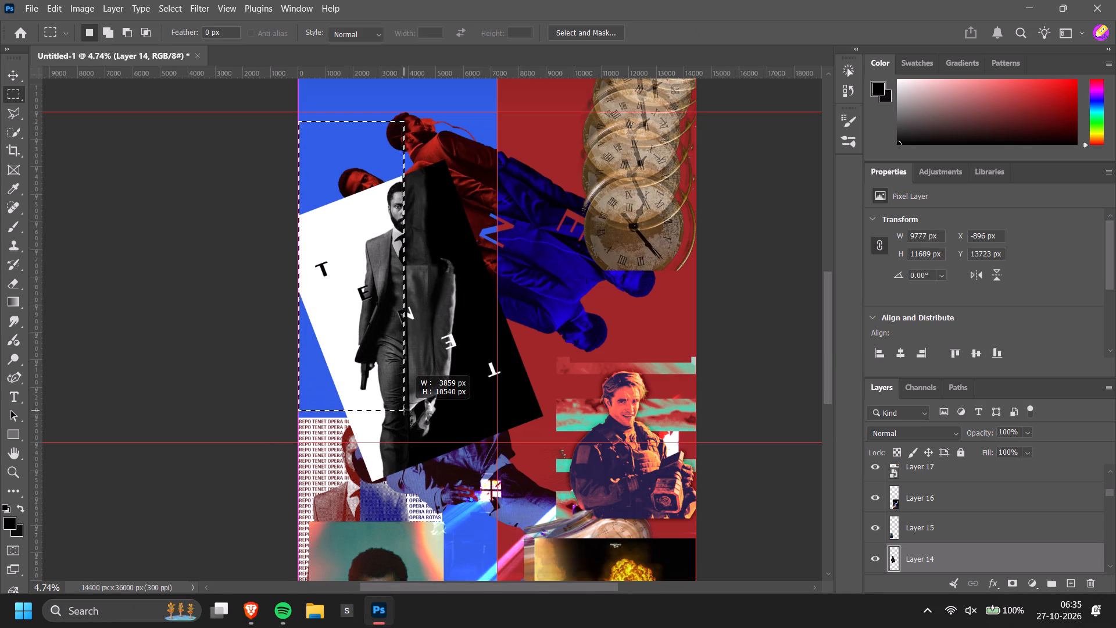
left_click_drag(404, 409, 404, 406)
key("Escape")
Move the tilted black-and-white TENET poster across so its white-to-black split sits on the vertical centre guide.
key("v")
left_click_drag(404, 333, 413, 334)
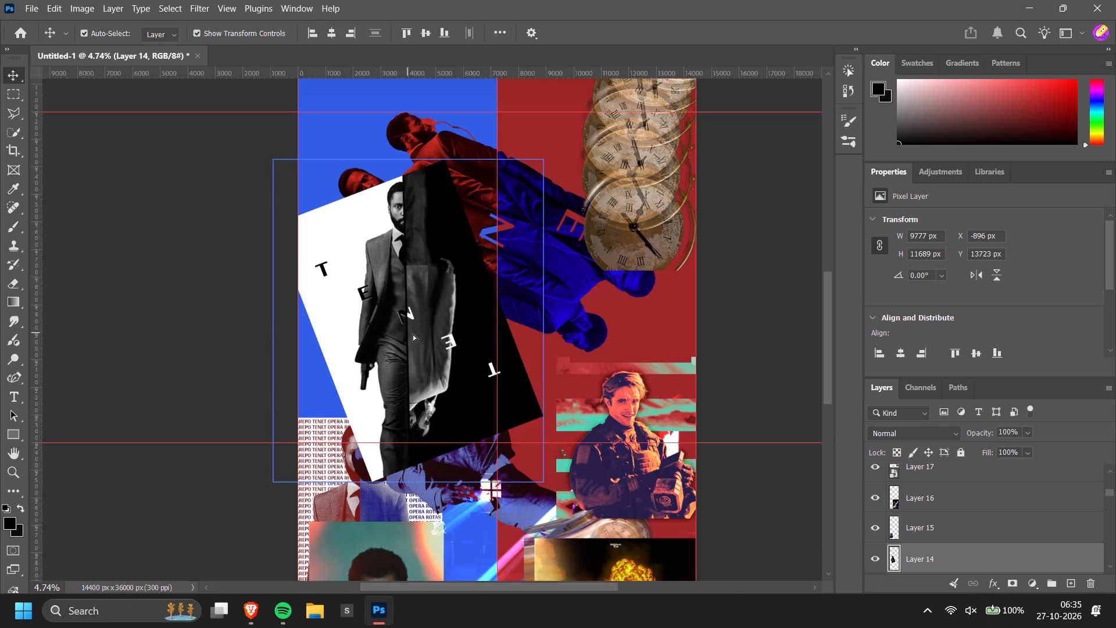
left_click_drag(413, 334, 455, 333)
left_click_drag(435, 331, 447, 334)
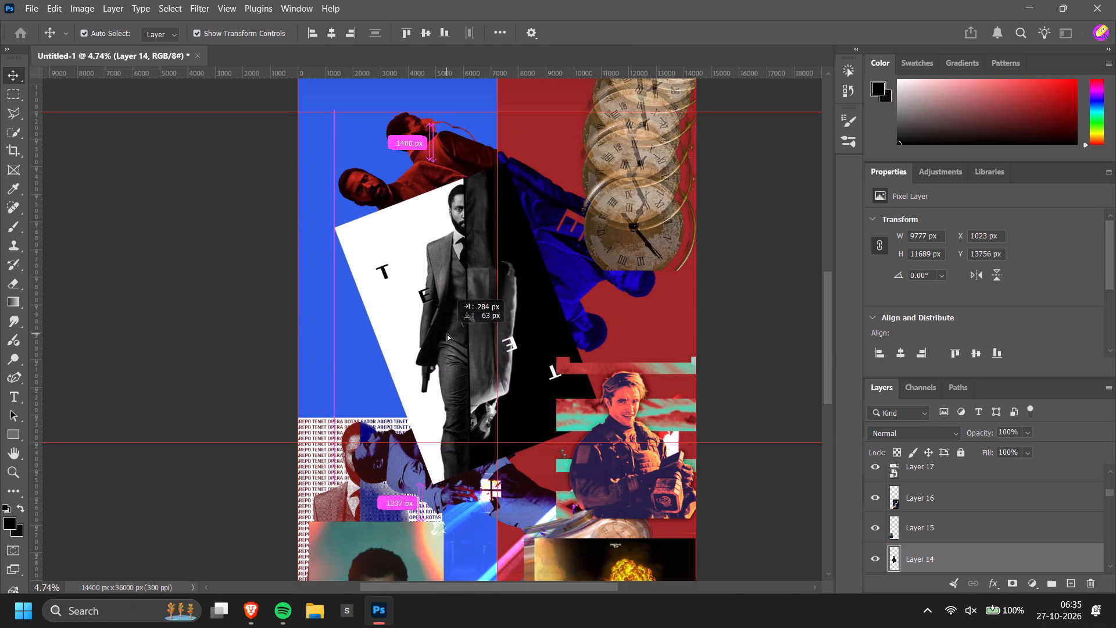
left_click_drag(447, 334, 472, 336)
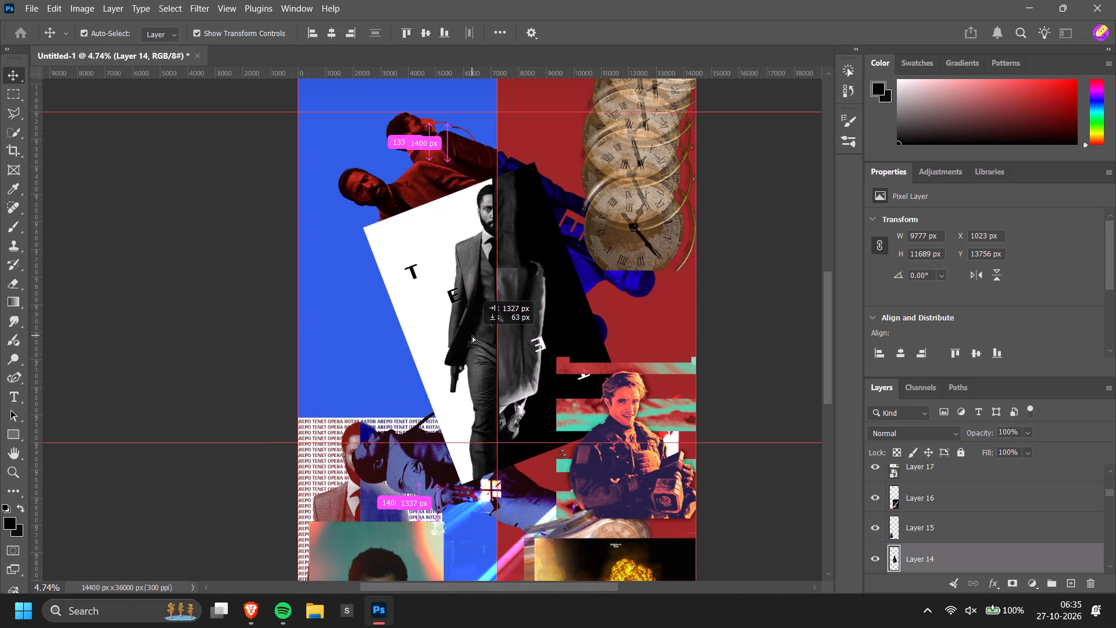
left_click_drag(472, 336, 473, 336)
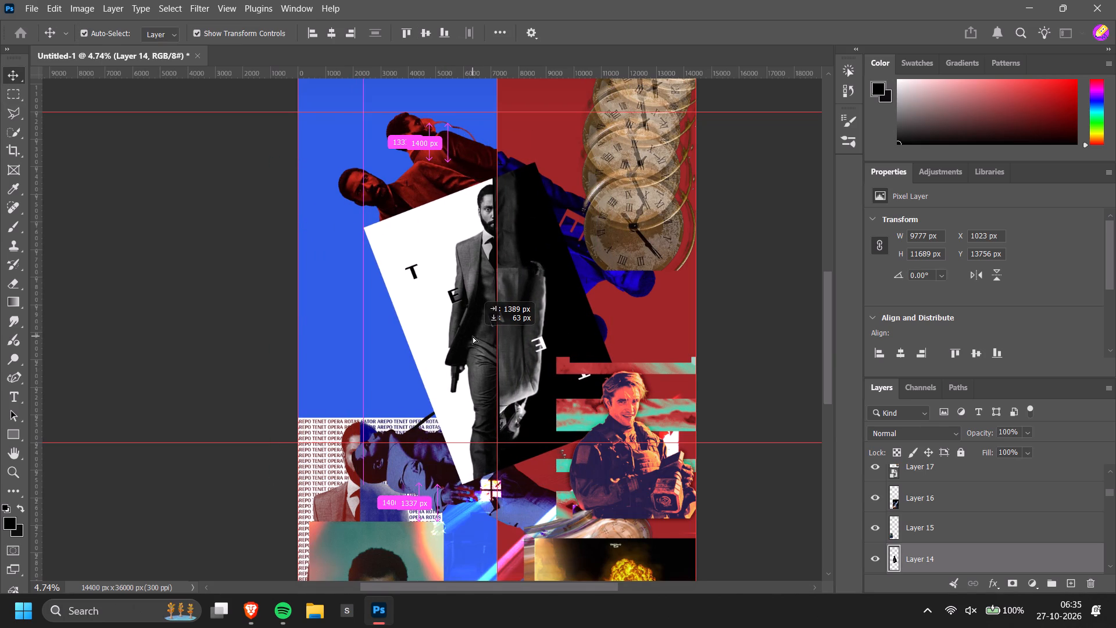
left_click_drag(473, 336, 474, 337)
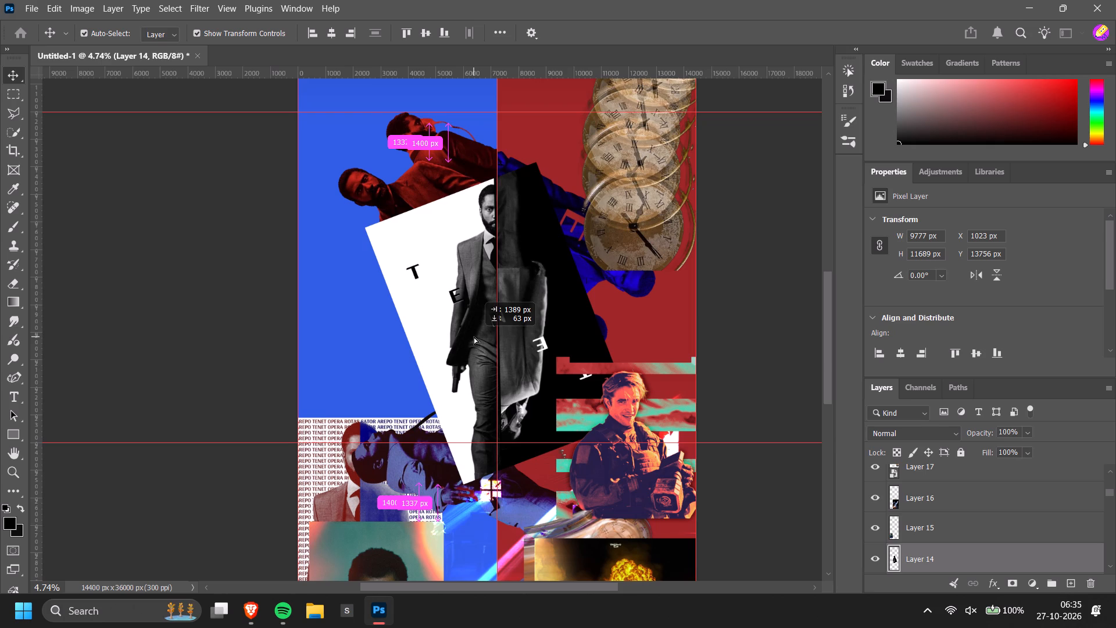
left_click_drag(474, 337, 474, 337)
scroll(472, 227, "up", 5, "alt")
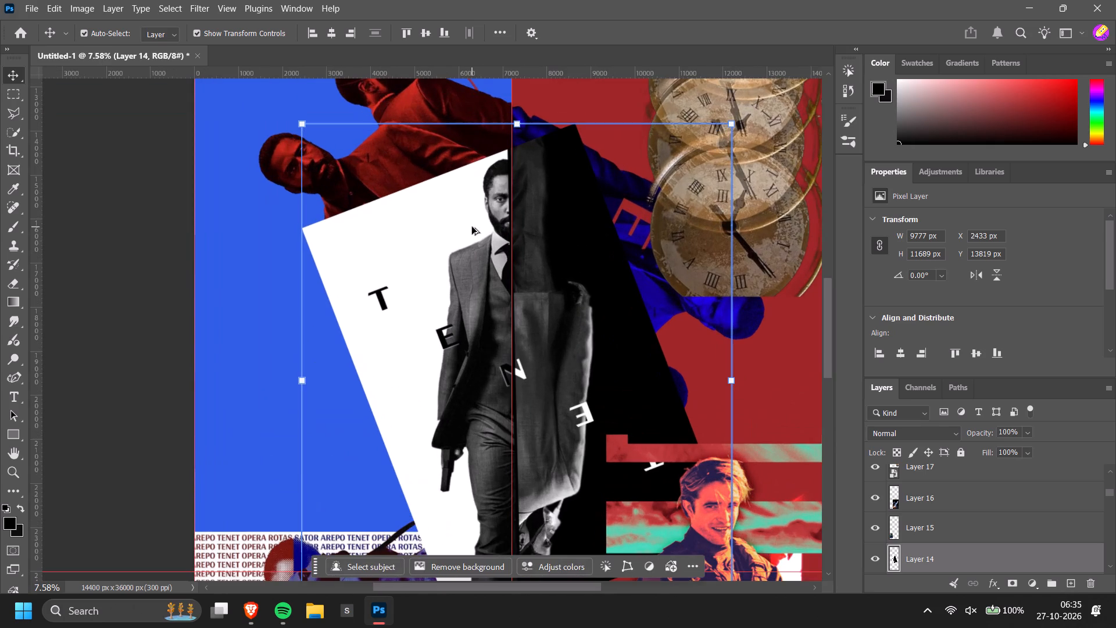
scroll(472, 227, "up", 10, "alt")
scroll(526, 316, "up", 6, "alt")
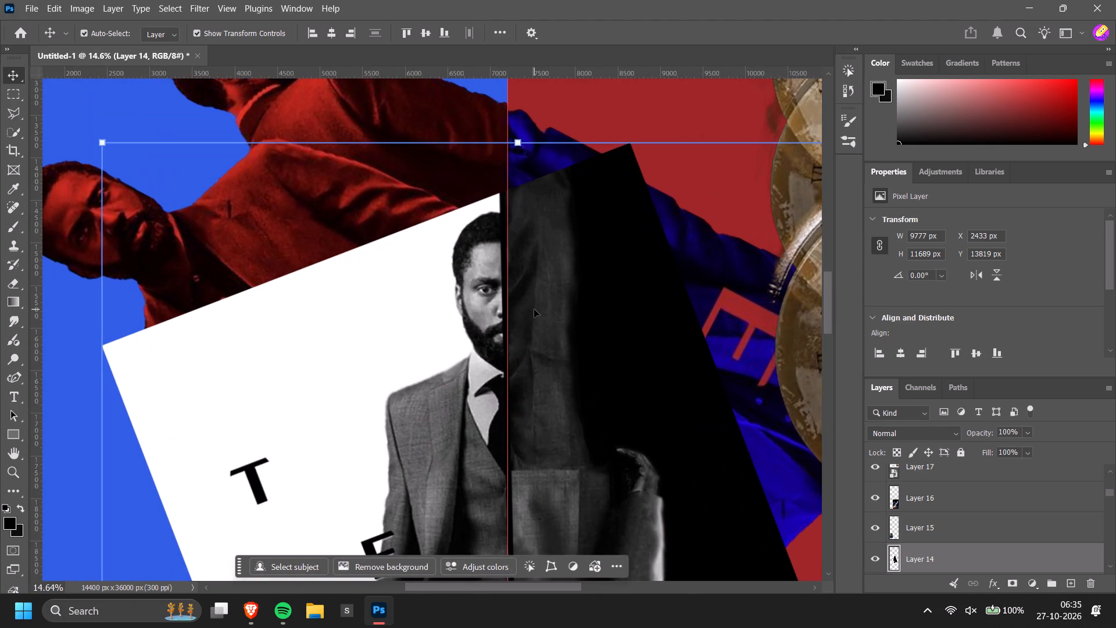
left_click(534, 309)
scroll(539, 309, "down", 3, "alt")
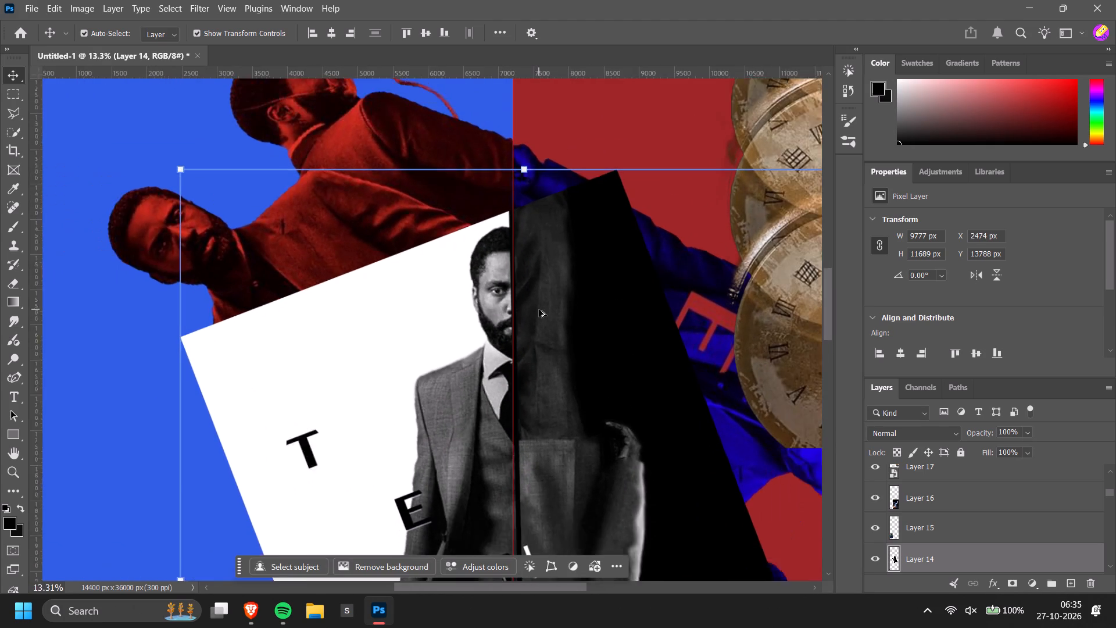
scroll(535, 322, "down", 20)
scroll(535, 322, "down", 20)
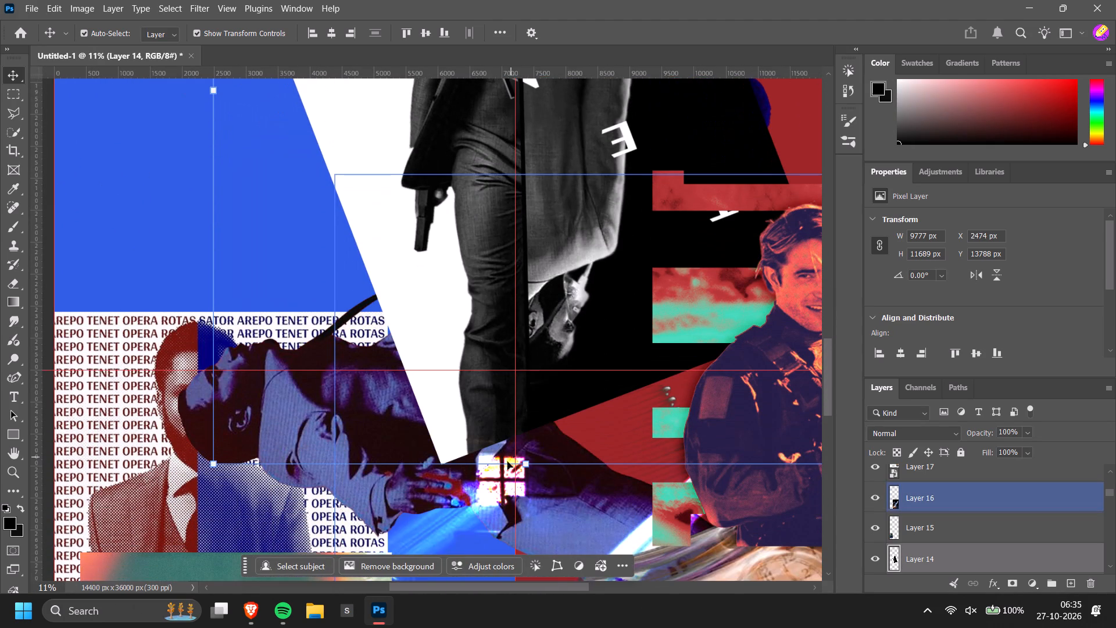
Rotate the black-and-white TENET poster by a further 0.47° and nudge it to realign with the vertical centre guide.
left_click_drag(214, 480, 209, 480)
scroll(510, 280, "up", 16)
left_click(557, 274)
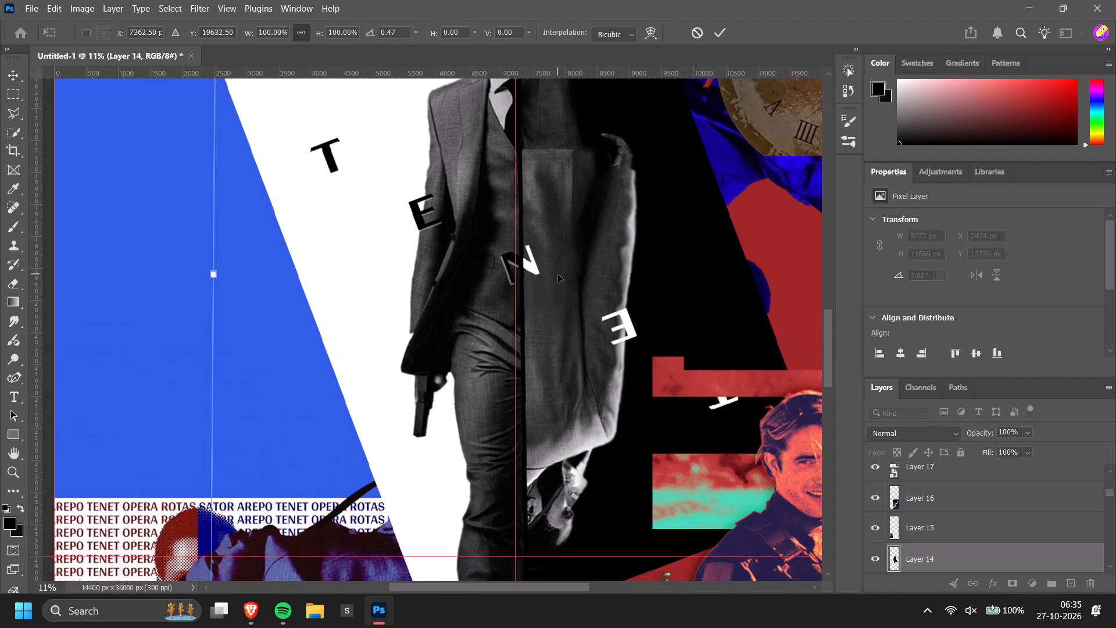
scroll(553, 277, "up", 9)
scroll(553, 277, "down", 2, "alt")
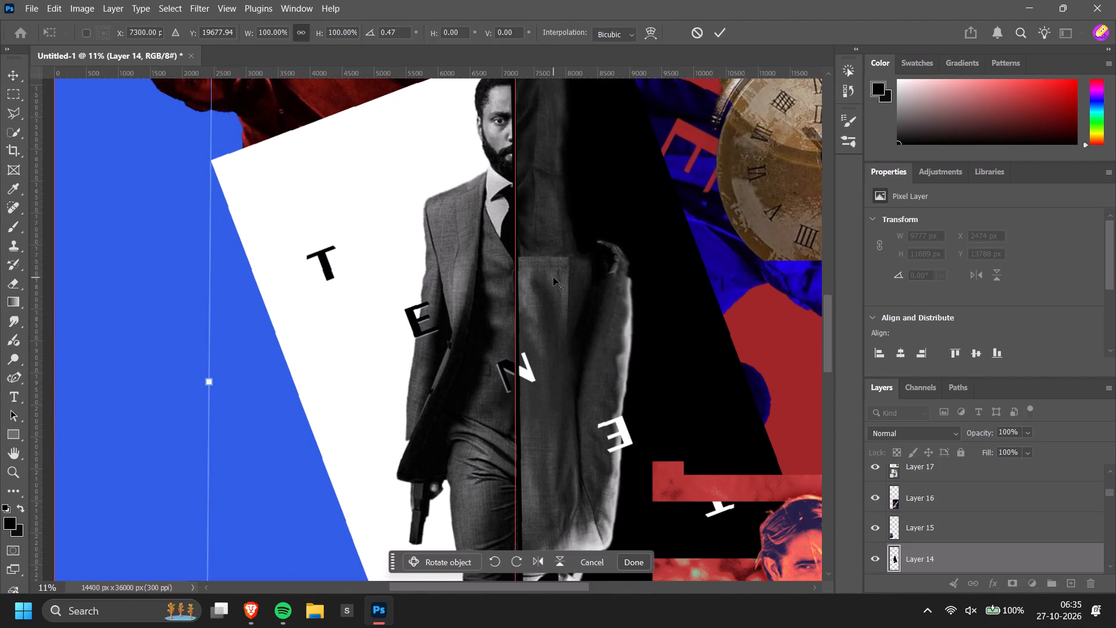
scroll(553, 277, "down", 9, "alt")
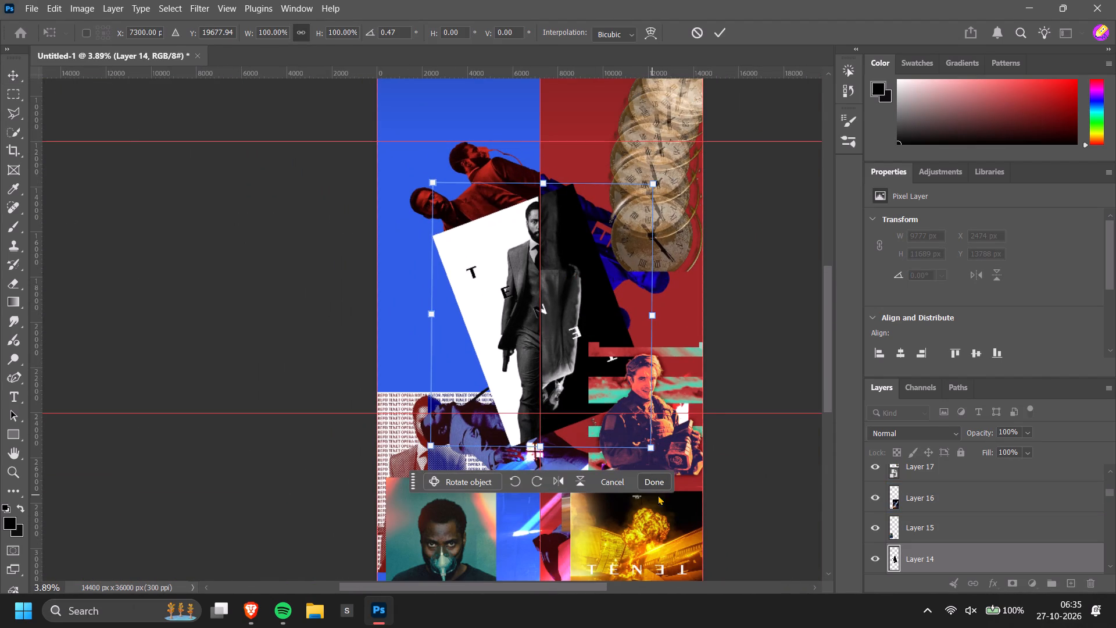
left_click(663, 481)
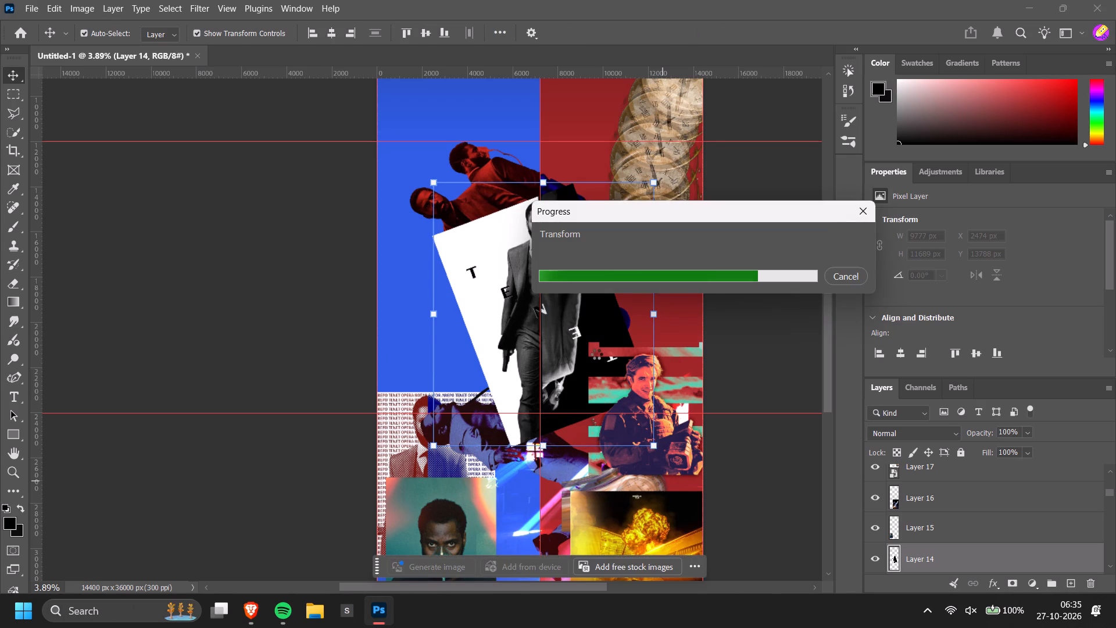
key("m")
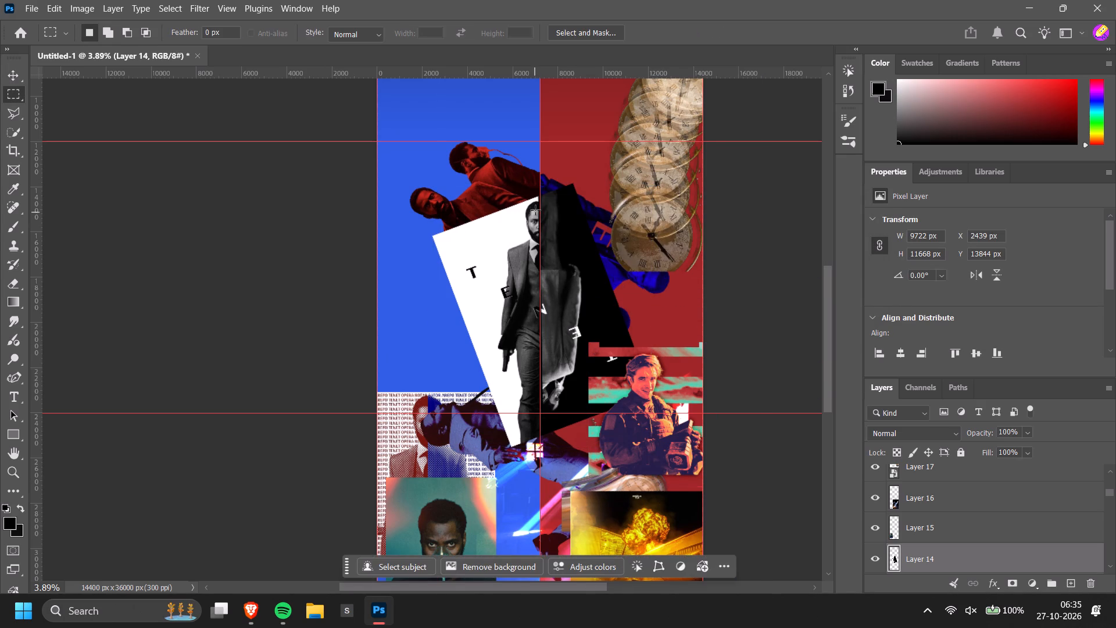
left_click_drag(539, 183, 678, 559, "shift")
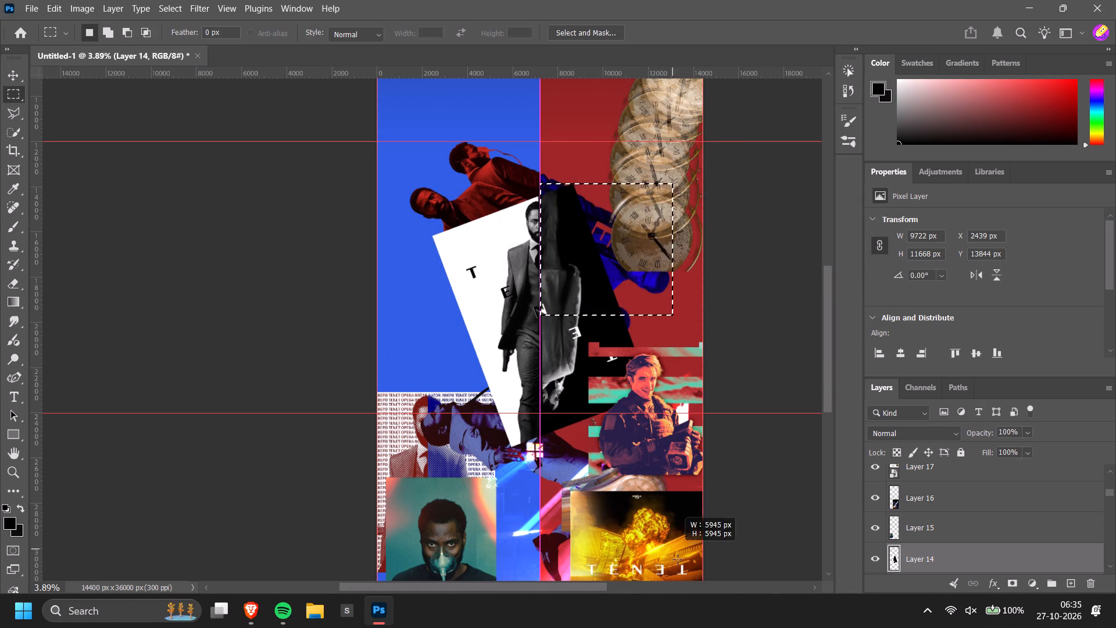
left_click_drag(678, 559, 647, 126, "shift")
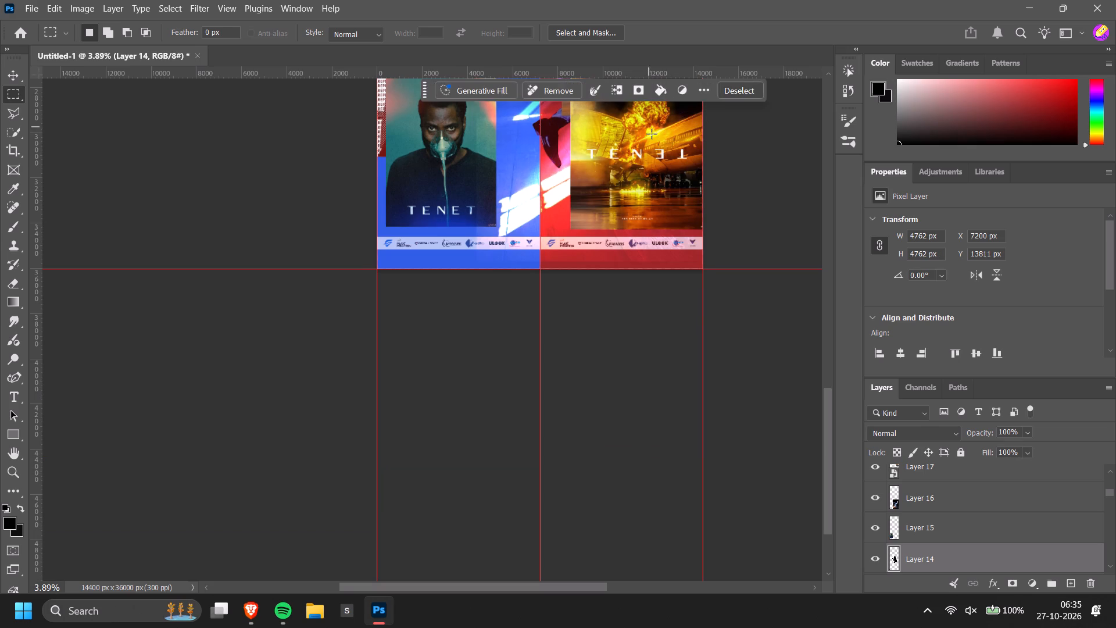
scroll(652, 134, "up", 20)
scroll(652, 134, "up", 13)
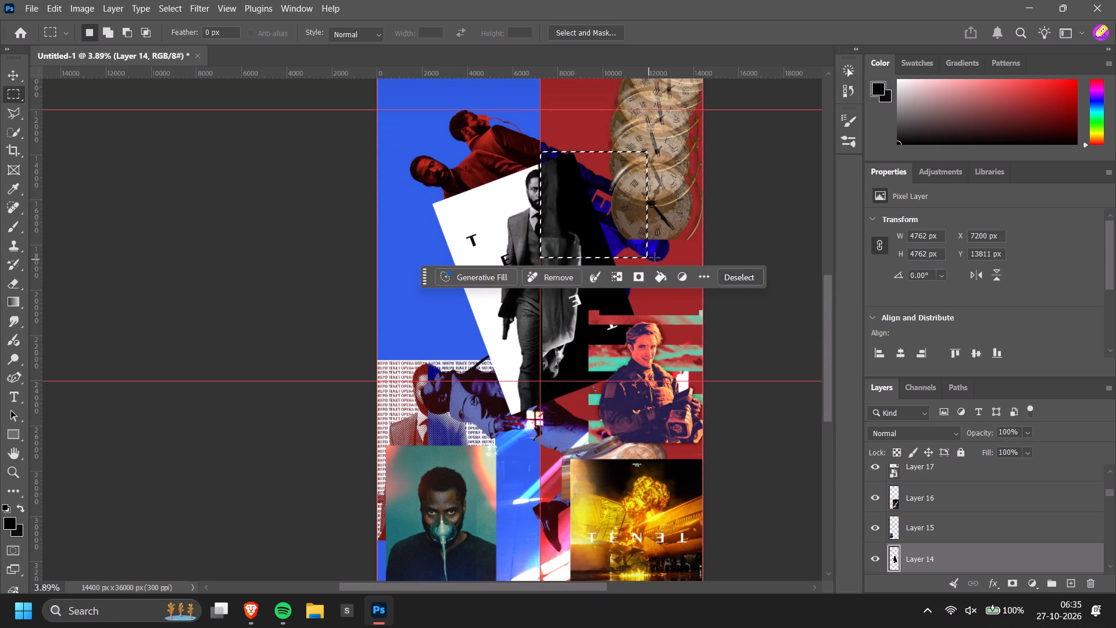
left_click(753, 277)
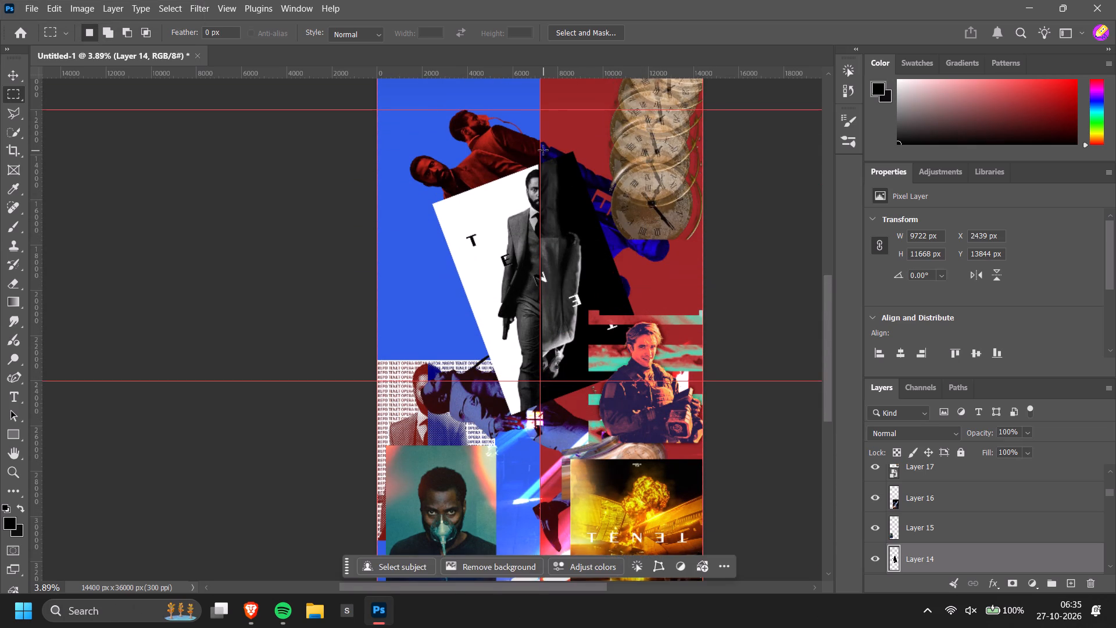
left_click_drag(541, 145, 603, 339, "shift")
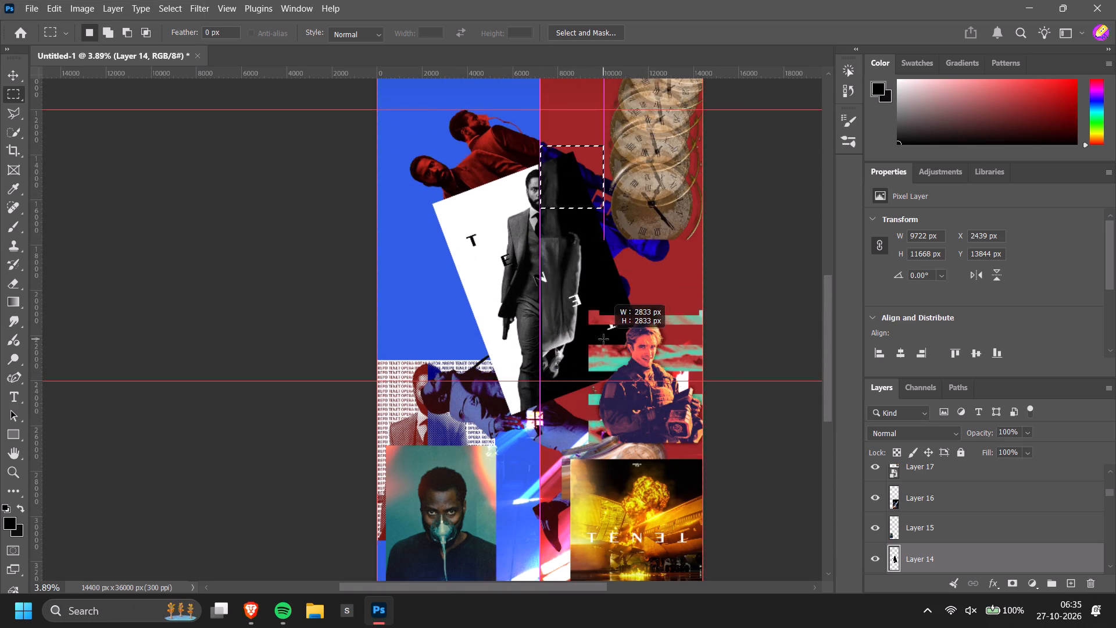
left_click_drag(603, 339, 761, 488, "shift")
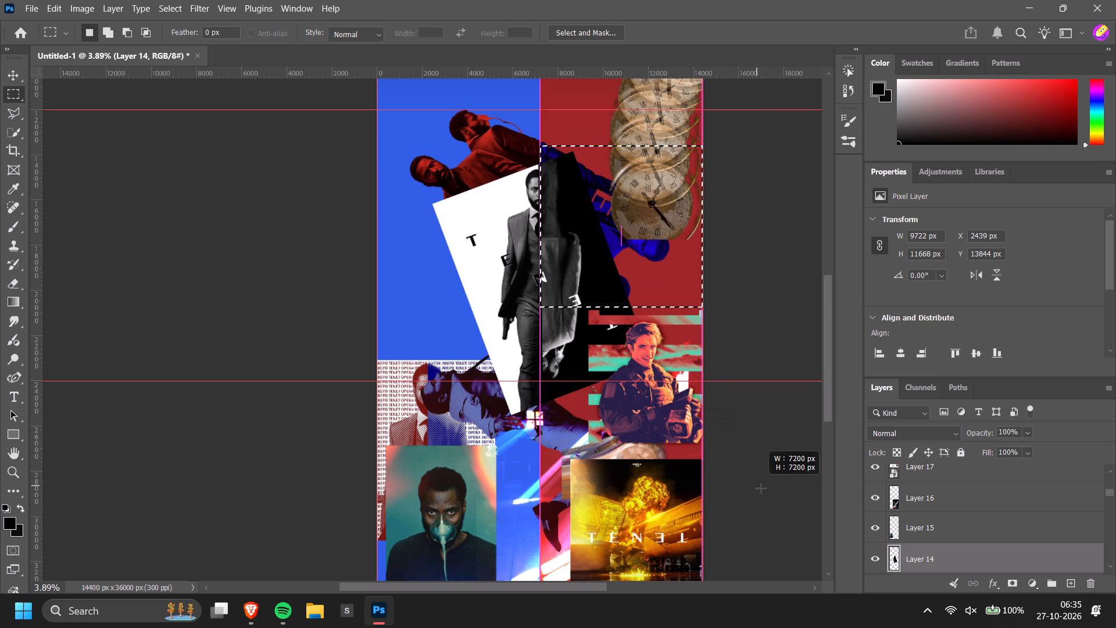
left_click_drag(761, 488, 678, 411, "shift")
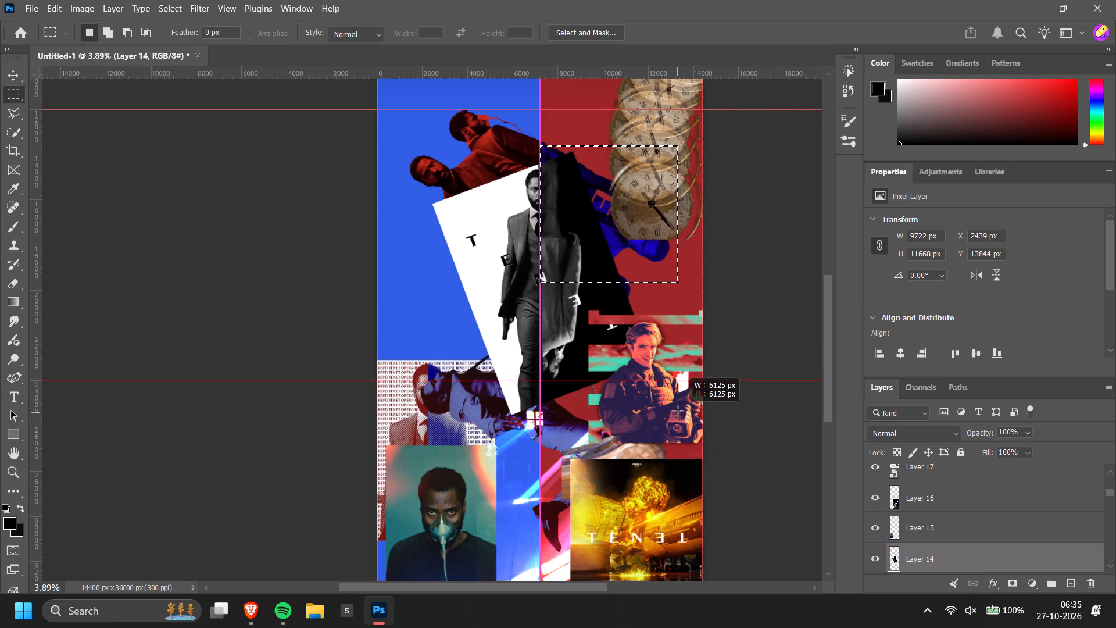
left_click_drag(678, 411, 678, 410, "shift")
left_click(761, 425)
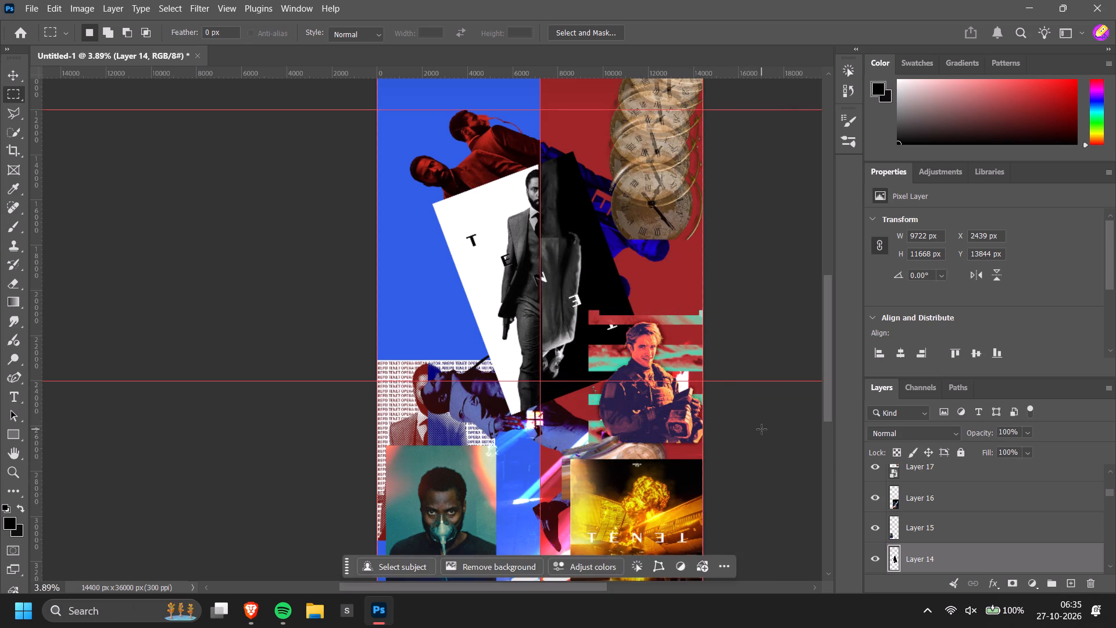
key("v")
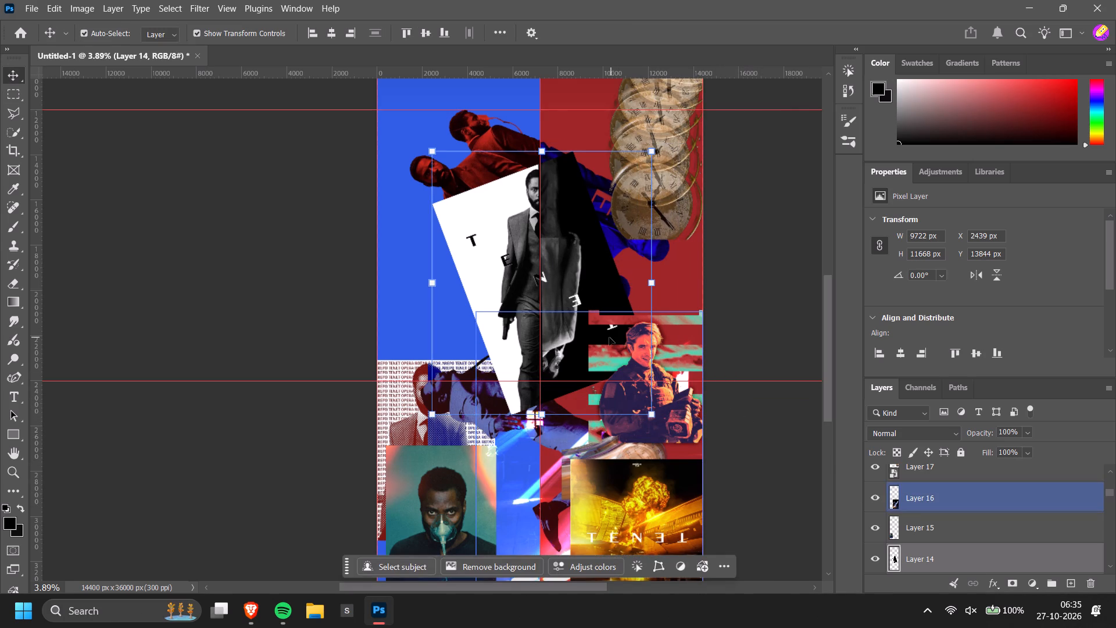
Marquee-select the Layer 14 poster's part over the red half, about 5353 × 13038 px from the centre guide, and put it on a new layer.
key("m")
left_click_drag(541, 142, 541, 150)
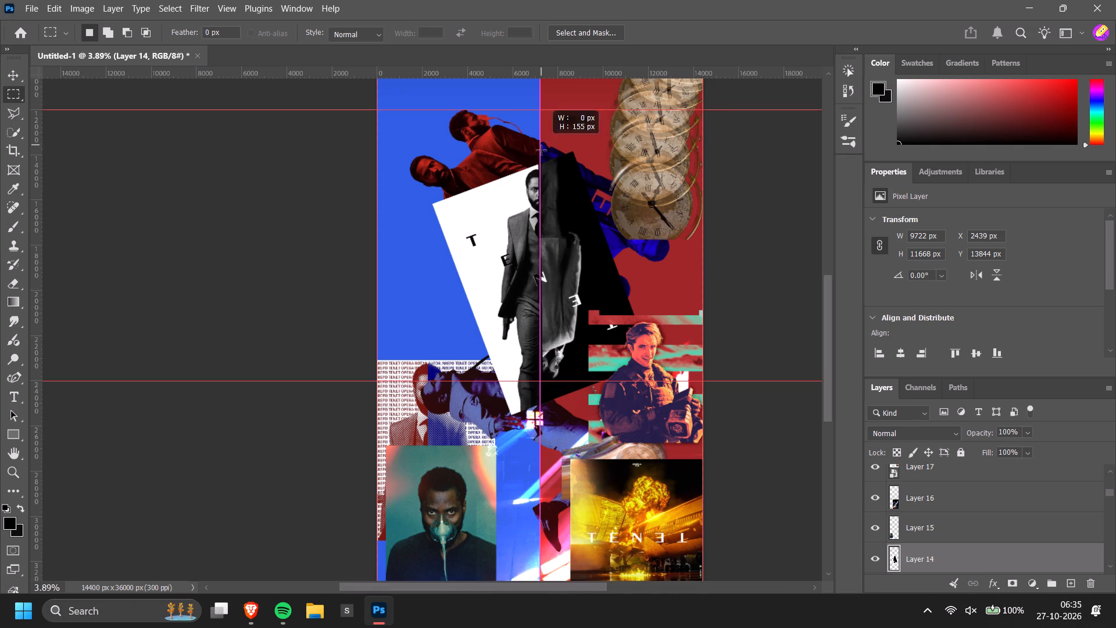
left_click_drag(541, 150, 650, 445)
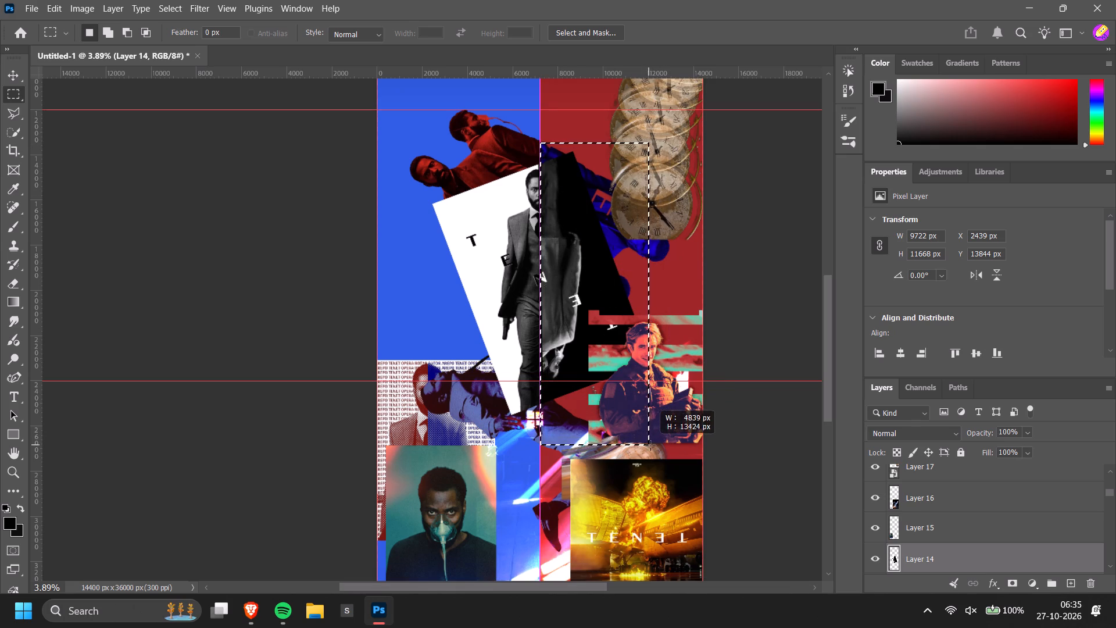
left_click_drag(650, 445, 666, 452)
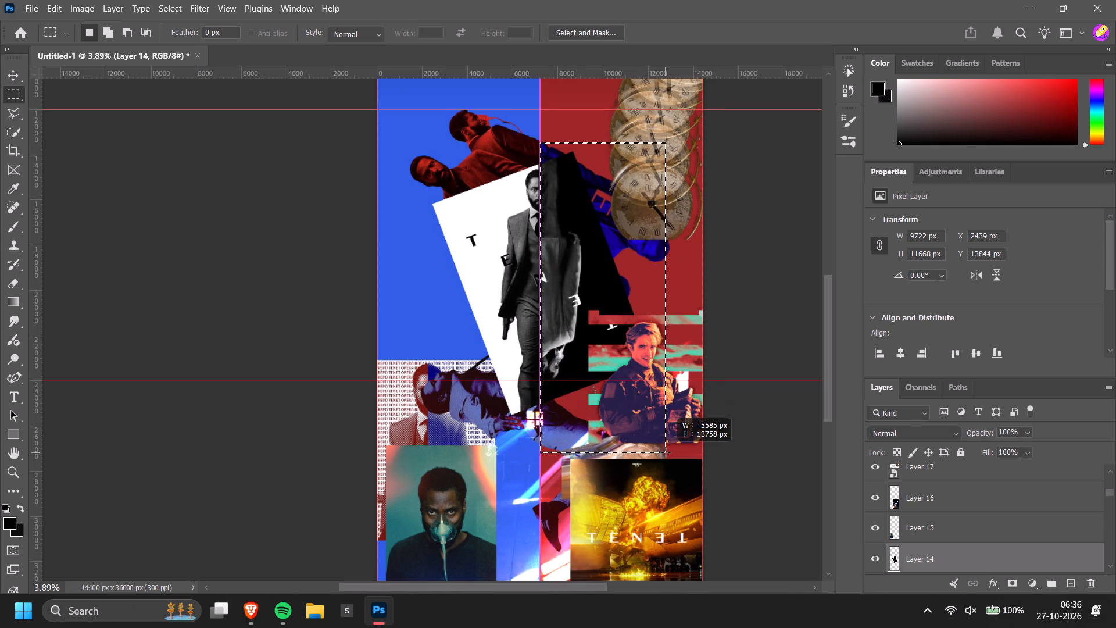
left_click_drag(666, 452, 661, 455)
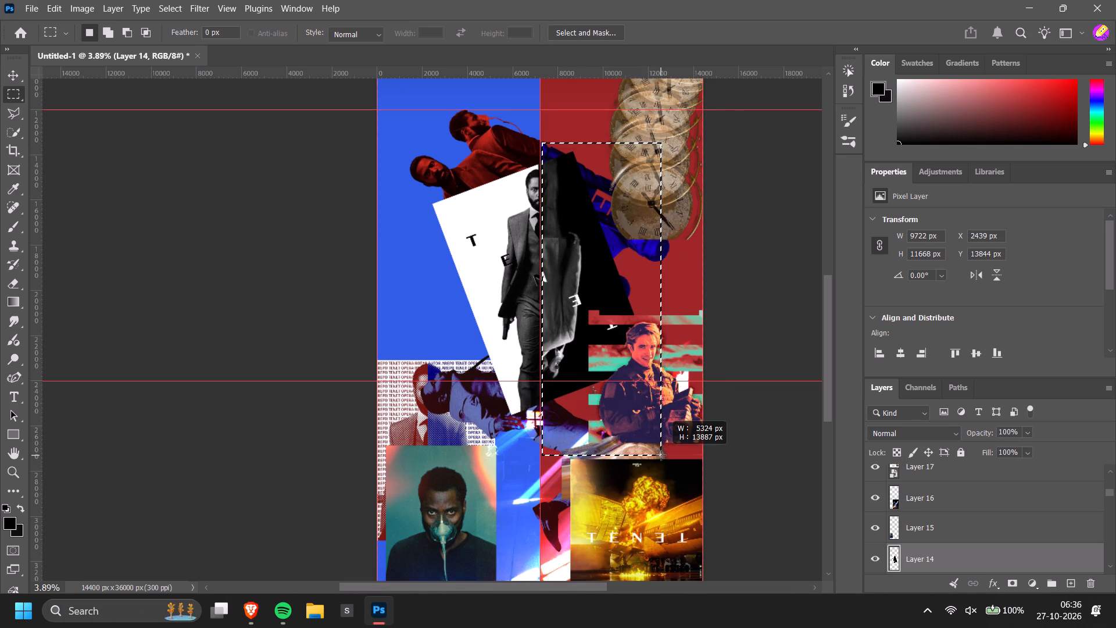
left_click_drag(661, 455, 660, 456)
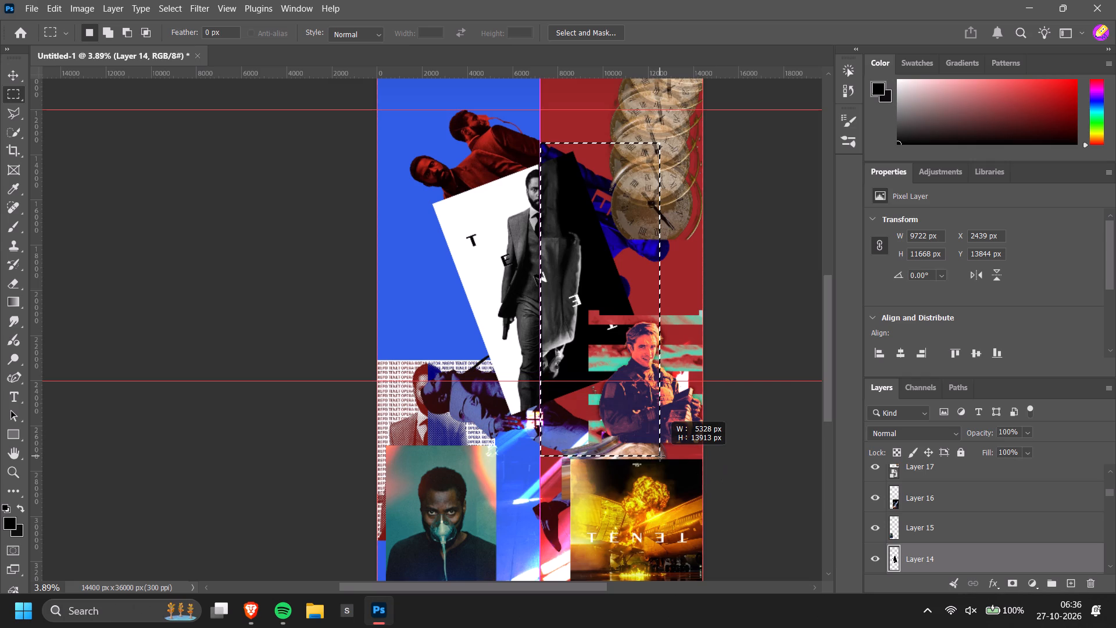
left_click_drag(660, 456, 663, 449)
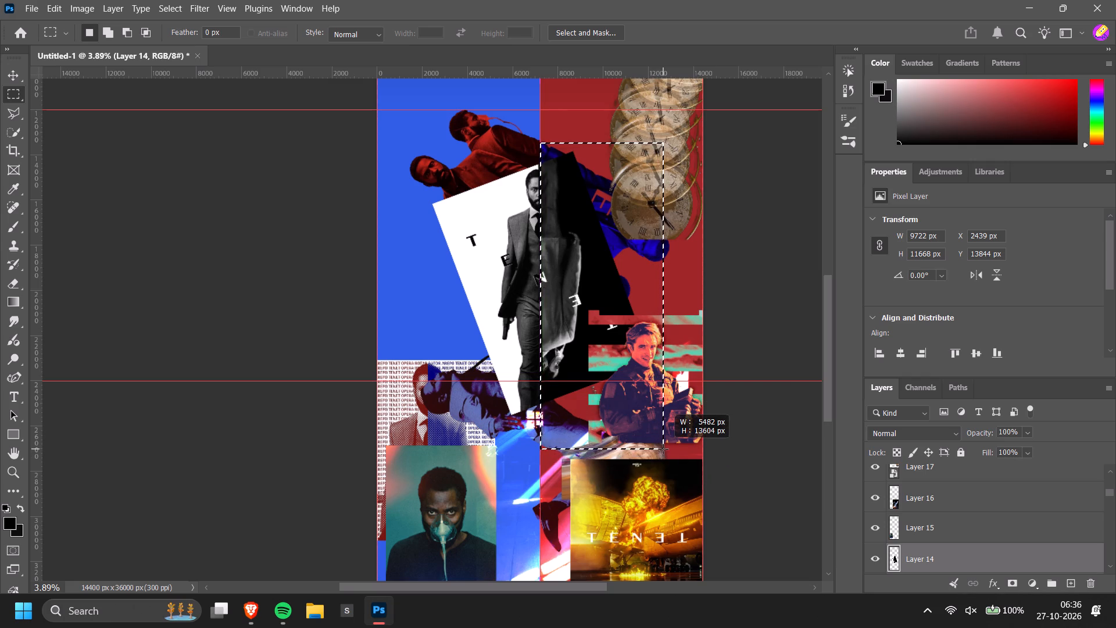
left_click_drag(663, 449, 660, 436)
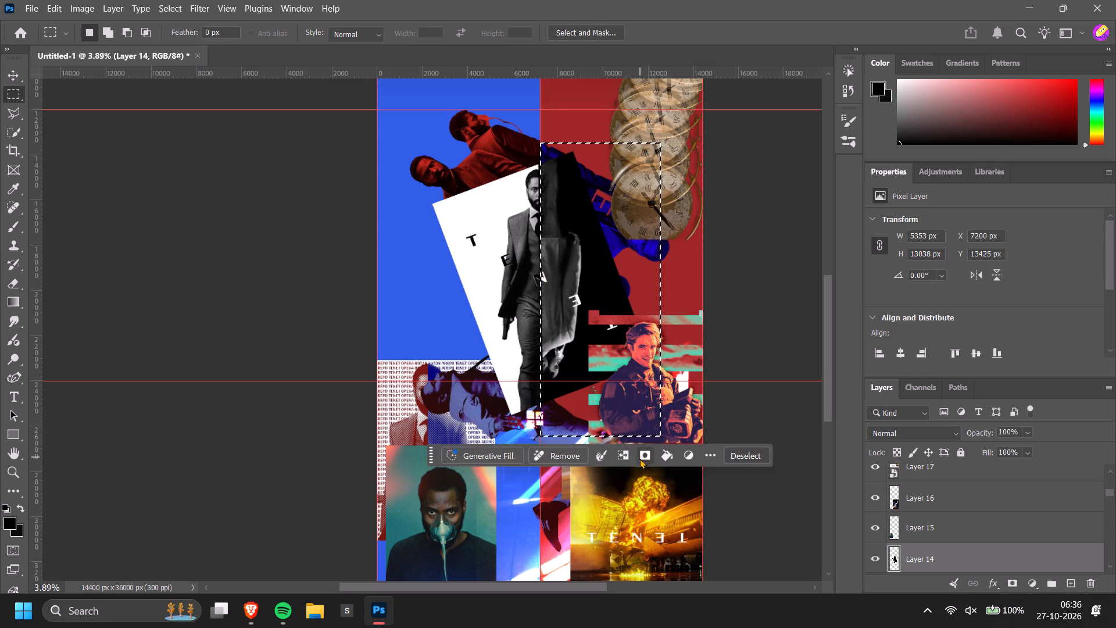
right_click(627, 370)
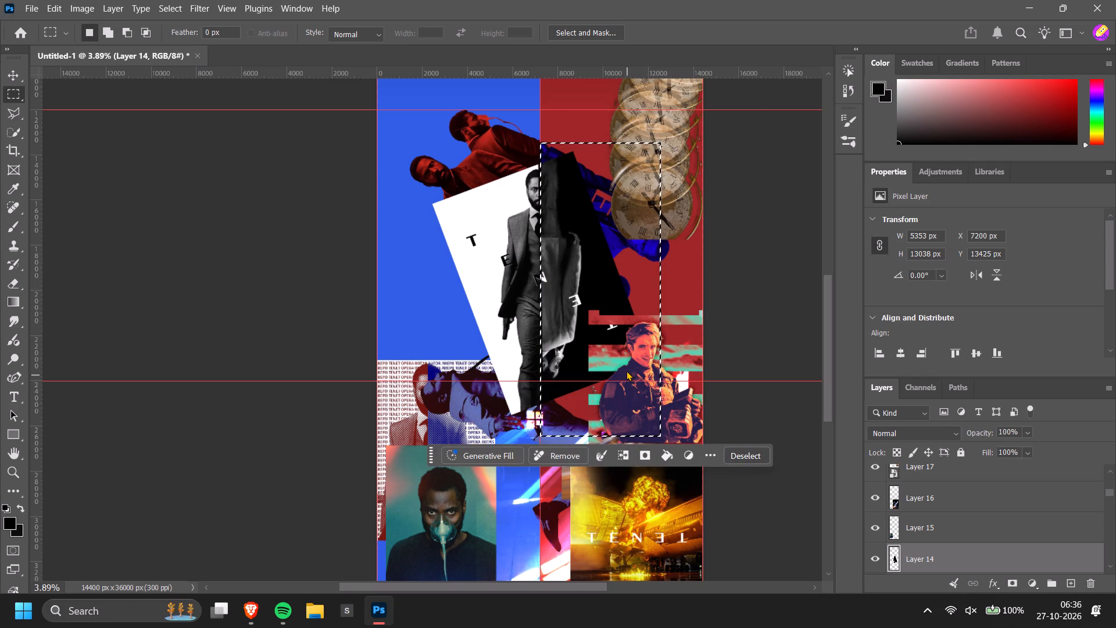
left_click(706, 140)
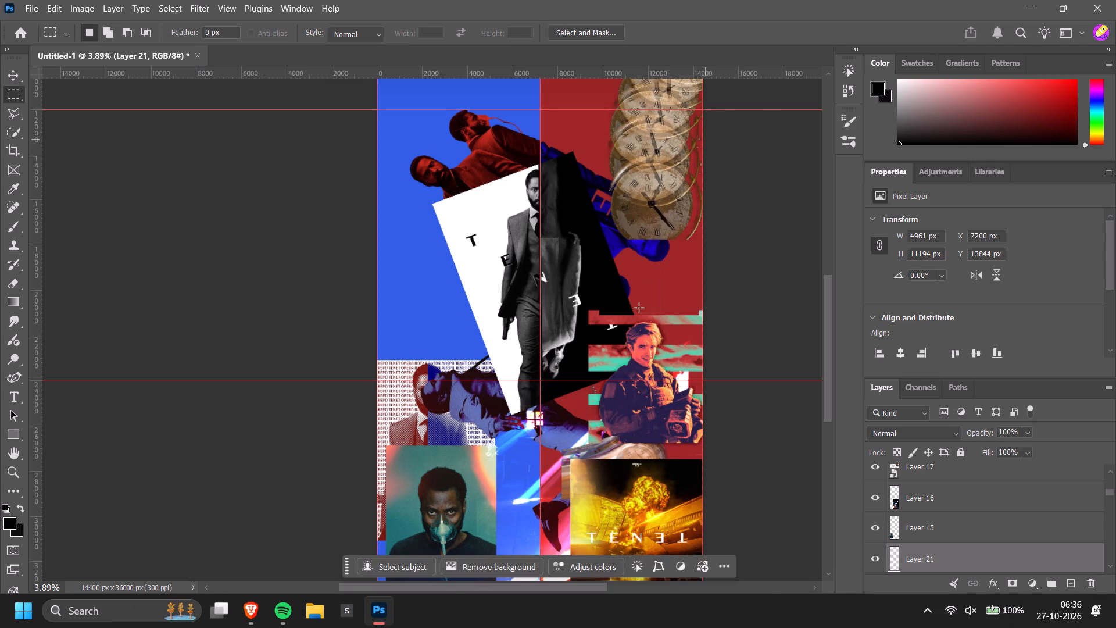
Marquee-select the poster's red-side half from the centre guide, an area of about 5945 × 13244 px.
left_click_drag(539, 133, 665, 391)
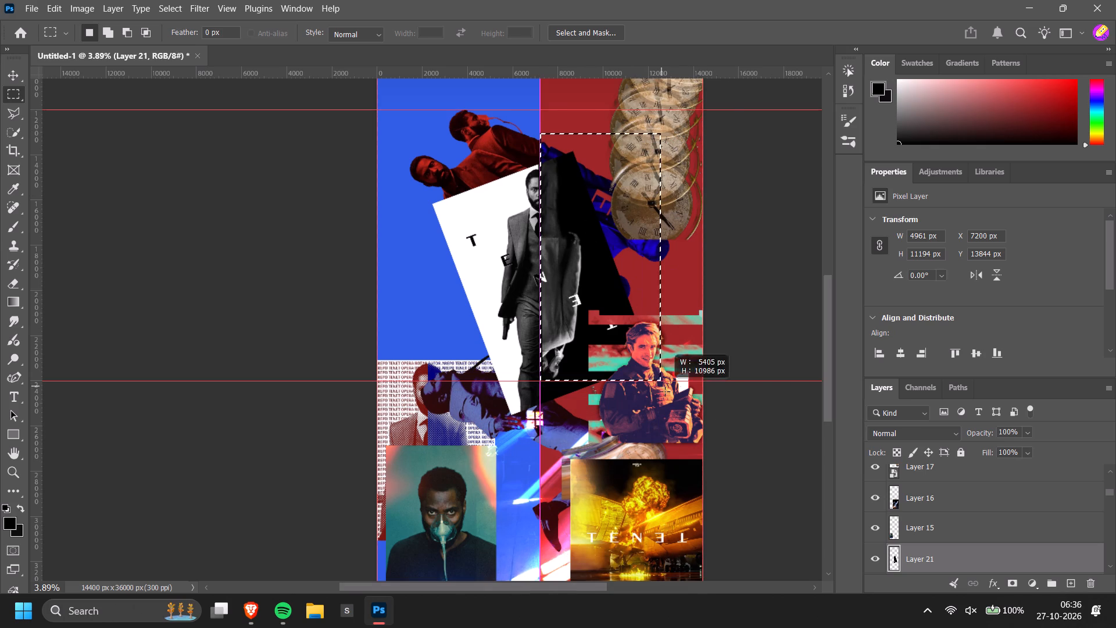
left_click_drag(665, 391, 674, 431)
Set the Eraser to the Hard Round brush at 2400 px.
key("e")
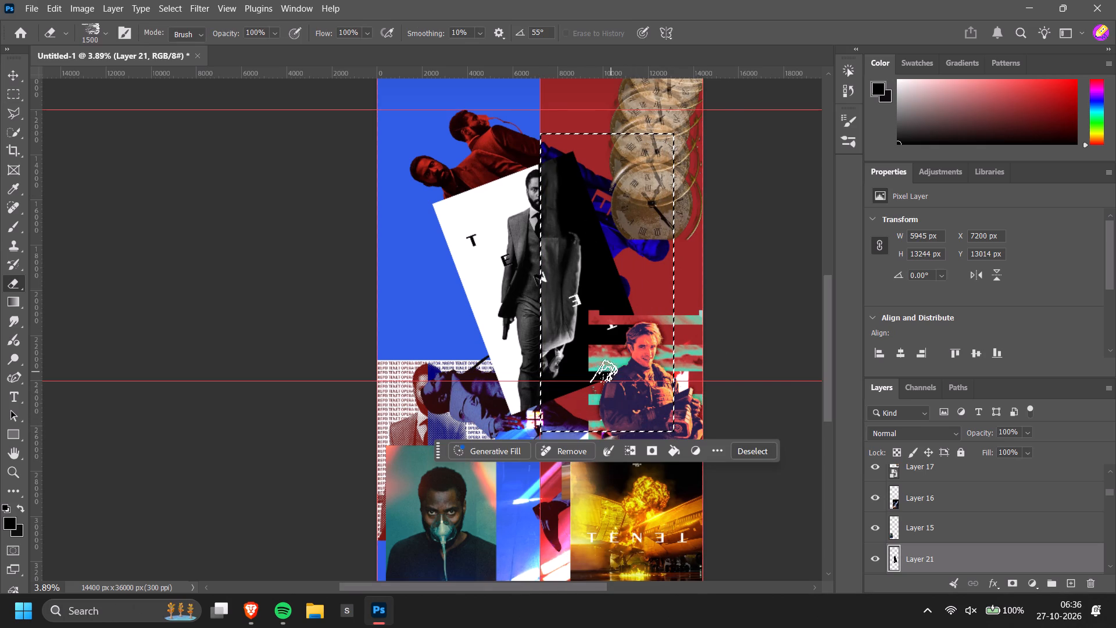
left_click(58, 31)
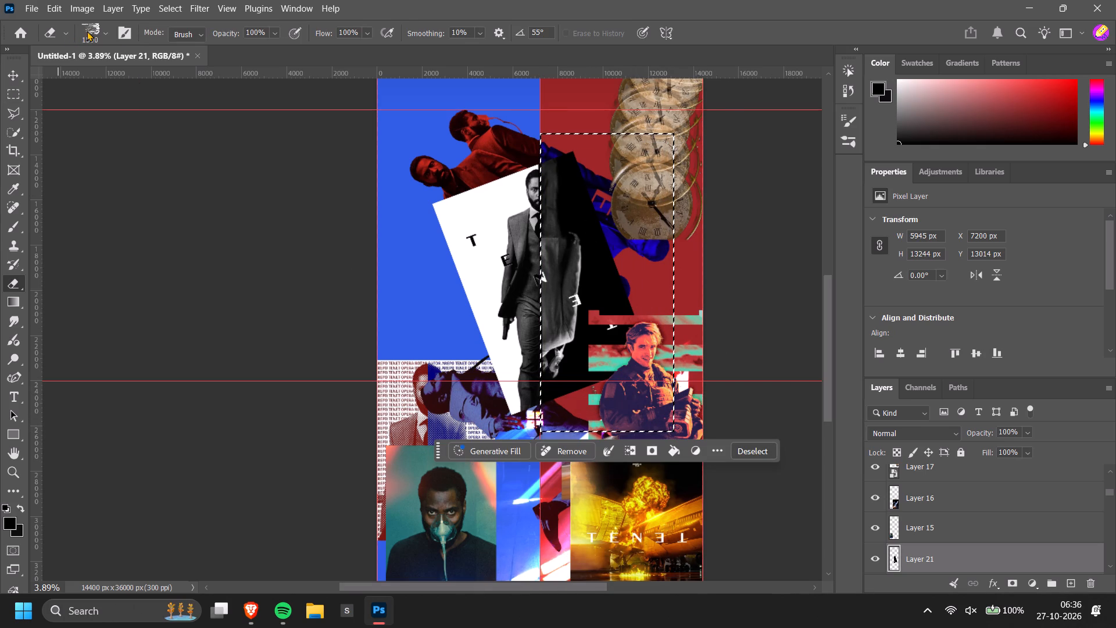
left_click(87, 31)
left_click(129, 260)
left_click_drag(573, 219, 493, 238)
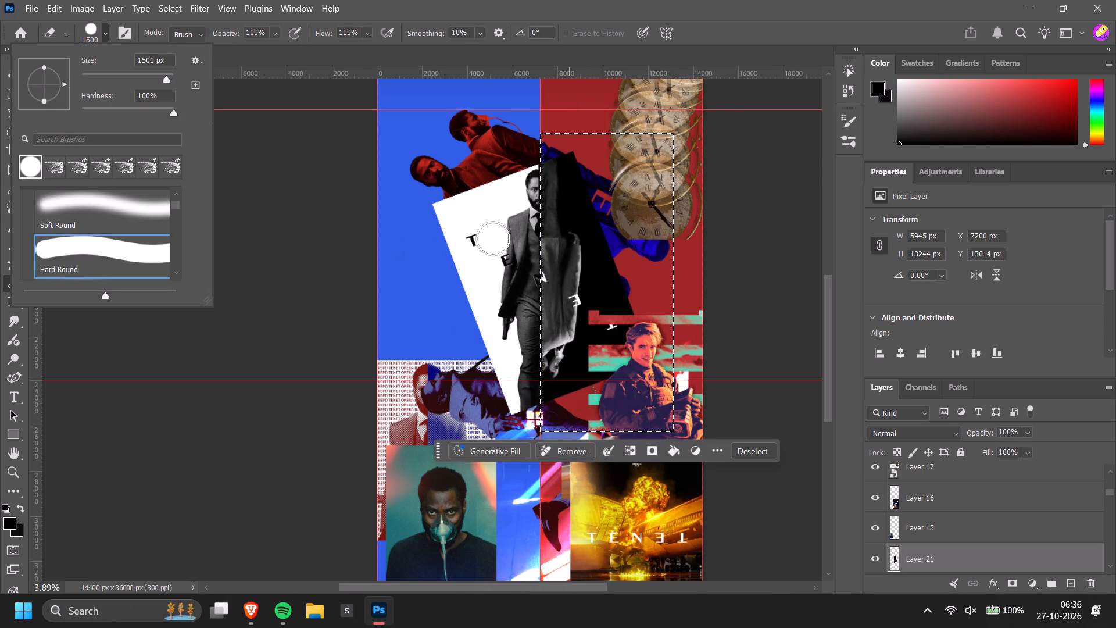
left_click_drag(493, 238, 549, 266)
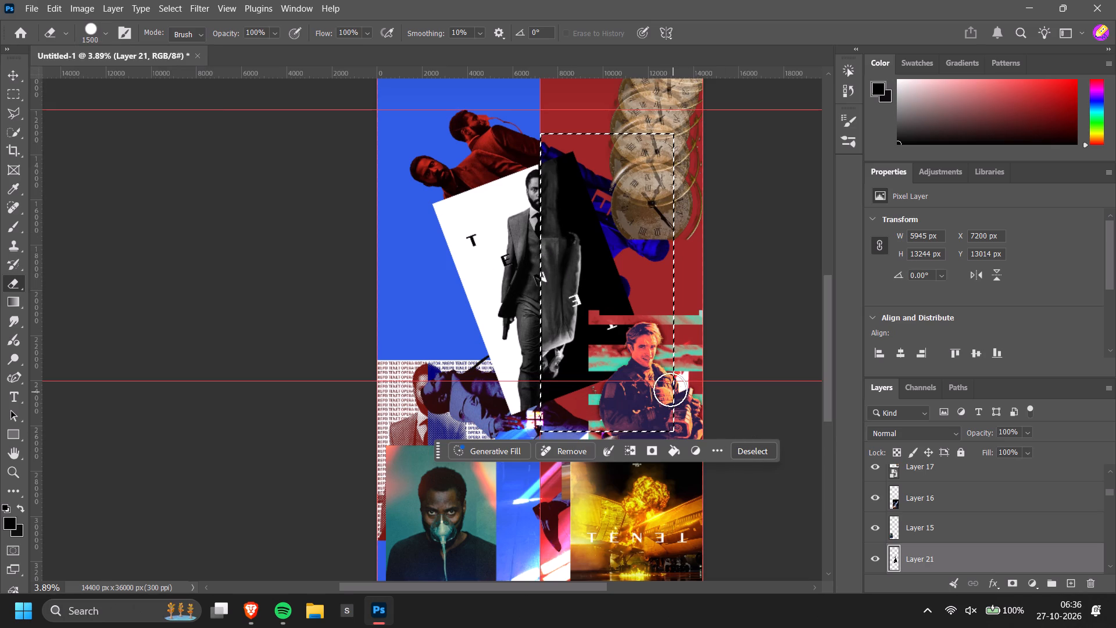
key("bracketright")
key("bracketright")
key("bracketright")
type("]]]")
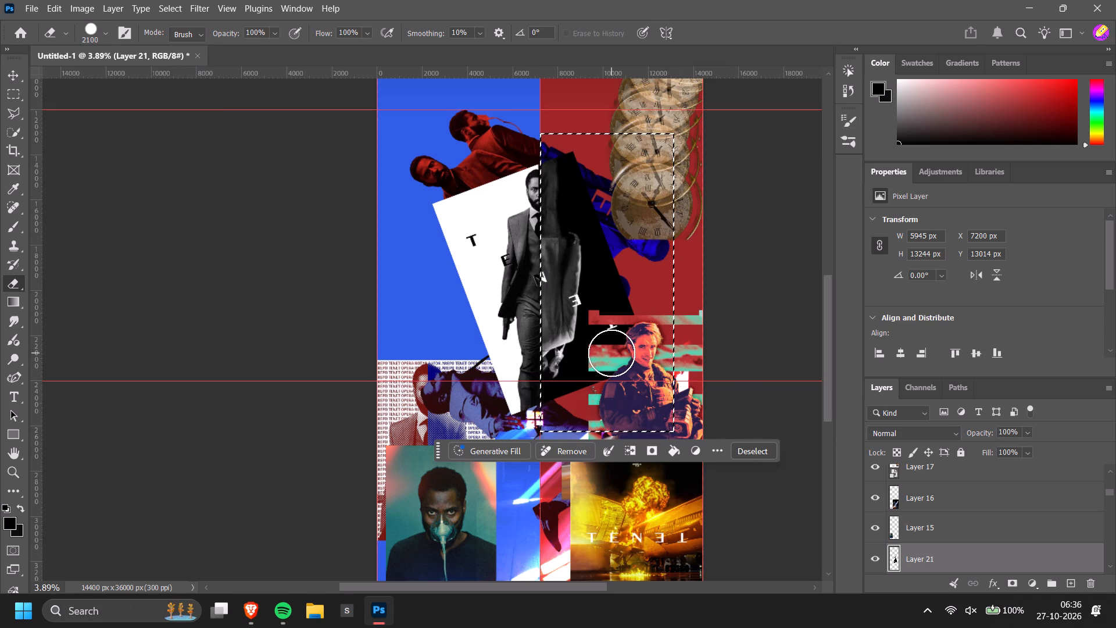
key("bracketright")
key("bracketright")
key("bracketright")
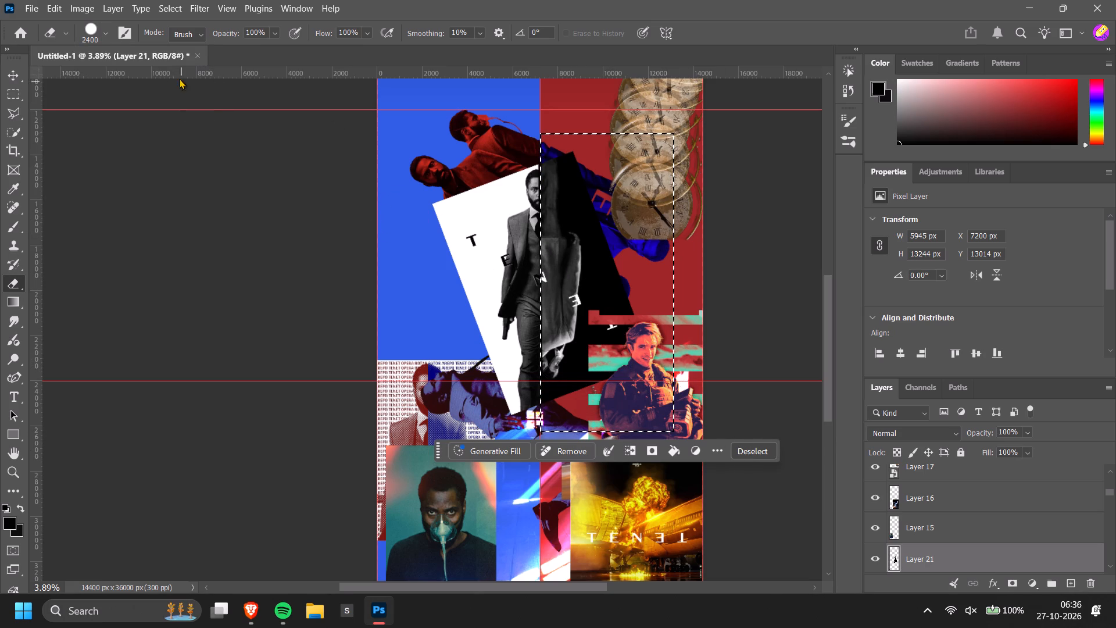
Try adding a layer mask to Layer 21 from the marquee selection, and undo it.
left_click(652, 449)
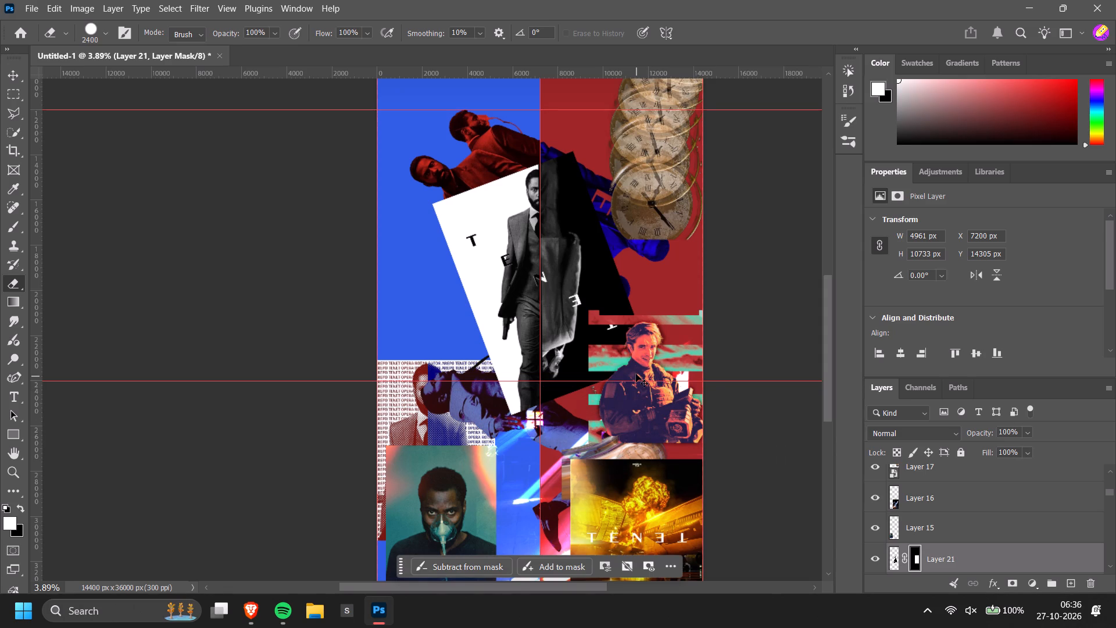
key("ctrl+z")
Invert the marquee selection.
left_click(623, 447)
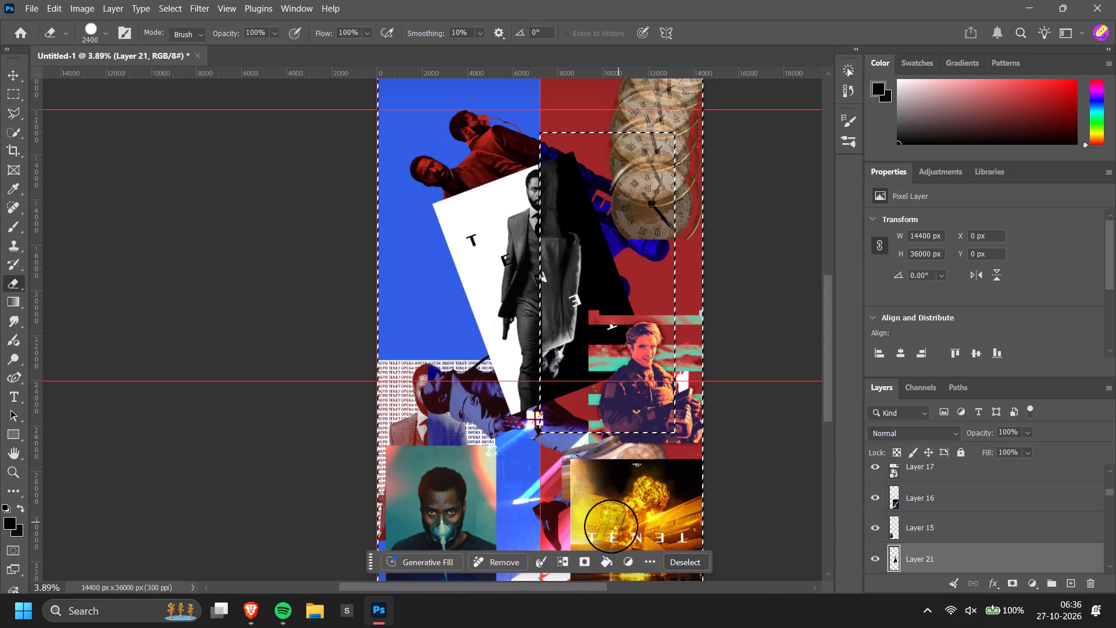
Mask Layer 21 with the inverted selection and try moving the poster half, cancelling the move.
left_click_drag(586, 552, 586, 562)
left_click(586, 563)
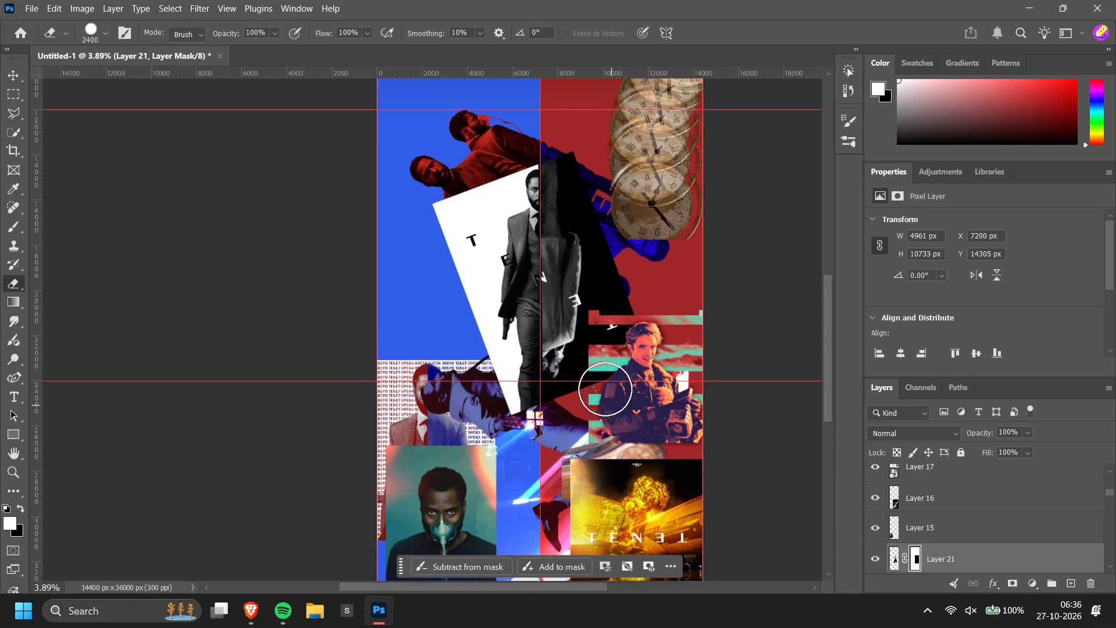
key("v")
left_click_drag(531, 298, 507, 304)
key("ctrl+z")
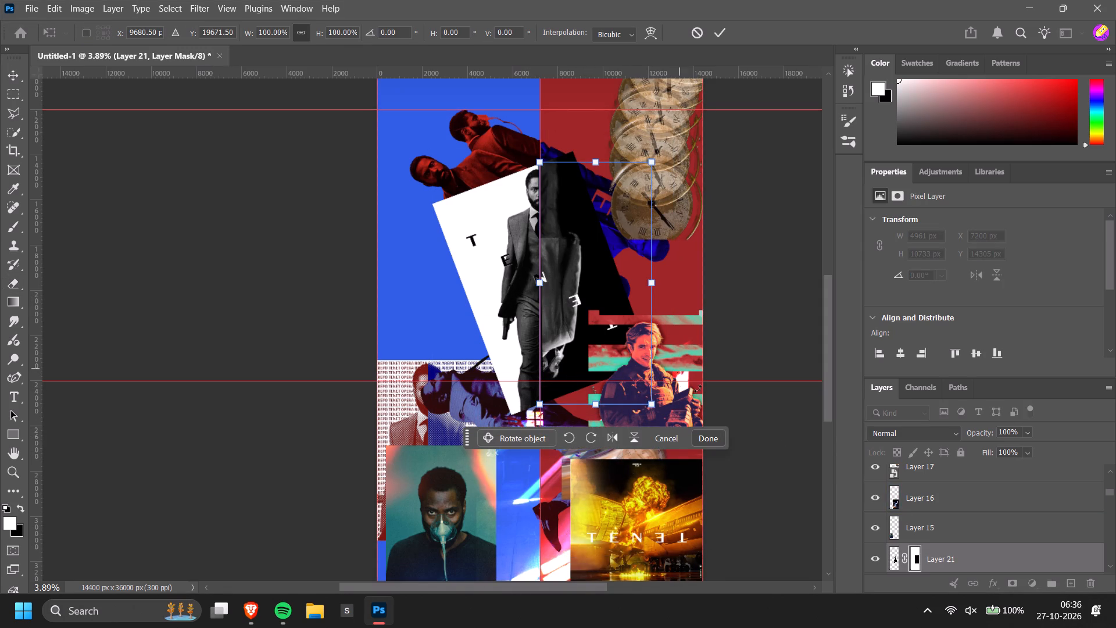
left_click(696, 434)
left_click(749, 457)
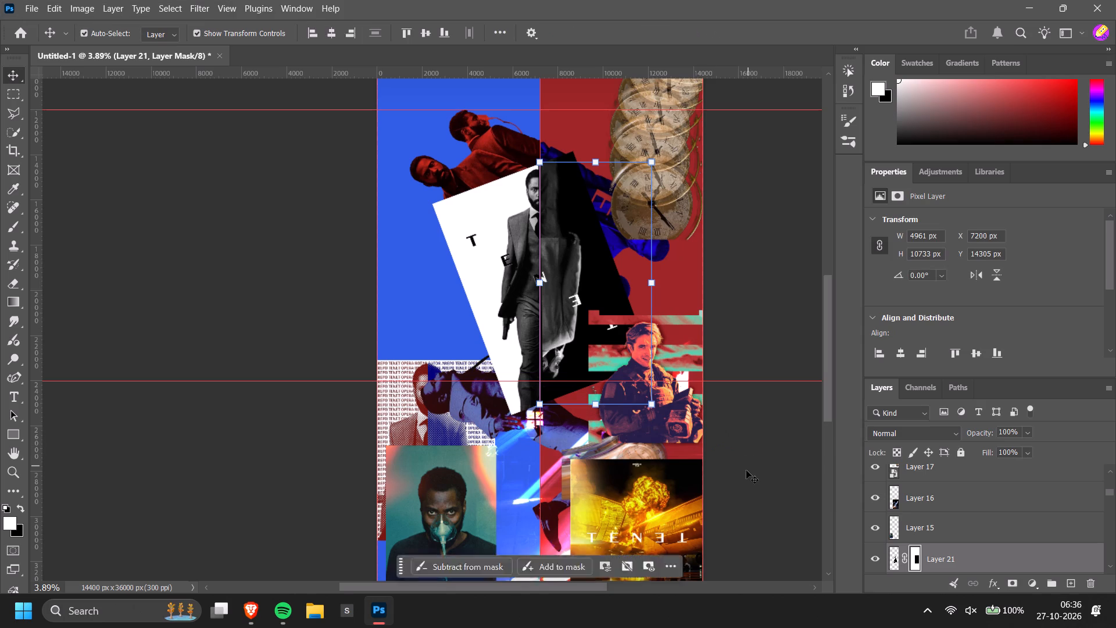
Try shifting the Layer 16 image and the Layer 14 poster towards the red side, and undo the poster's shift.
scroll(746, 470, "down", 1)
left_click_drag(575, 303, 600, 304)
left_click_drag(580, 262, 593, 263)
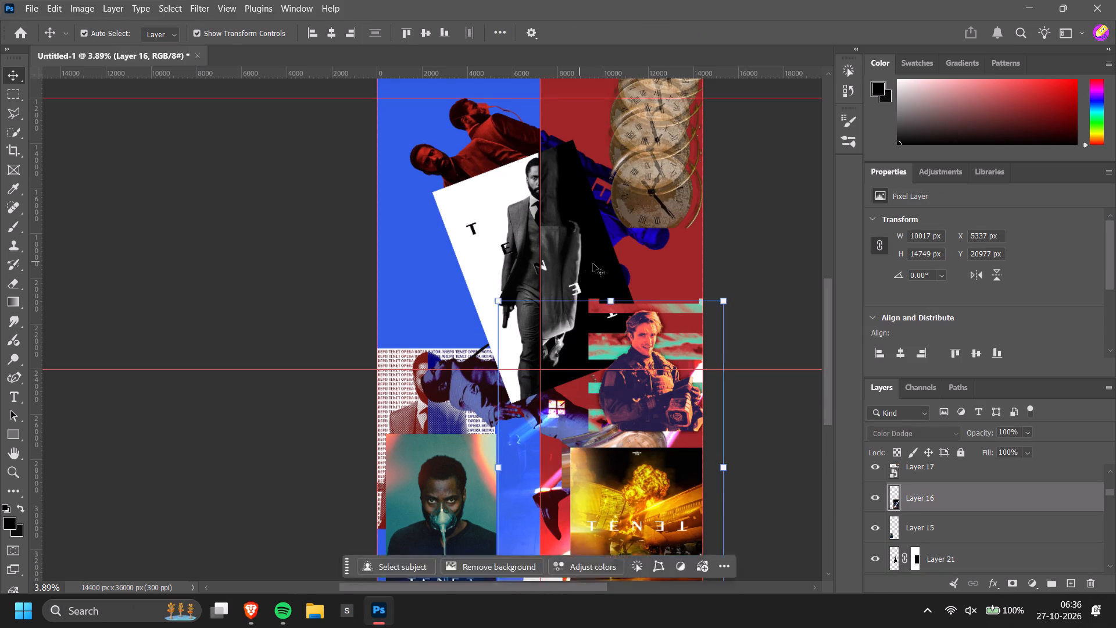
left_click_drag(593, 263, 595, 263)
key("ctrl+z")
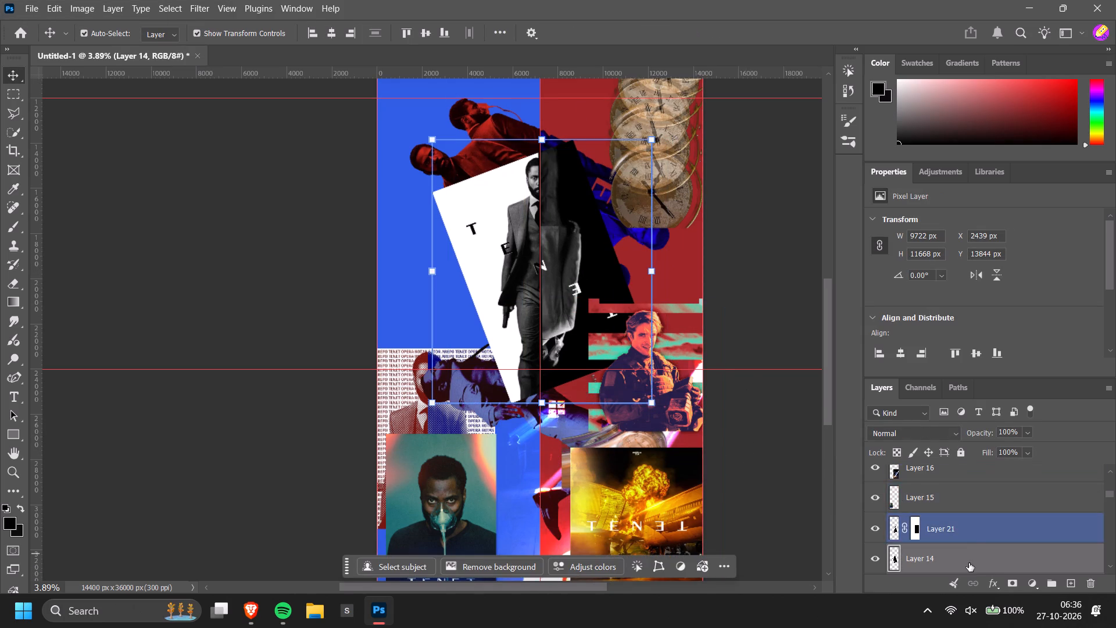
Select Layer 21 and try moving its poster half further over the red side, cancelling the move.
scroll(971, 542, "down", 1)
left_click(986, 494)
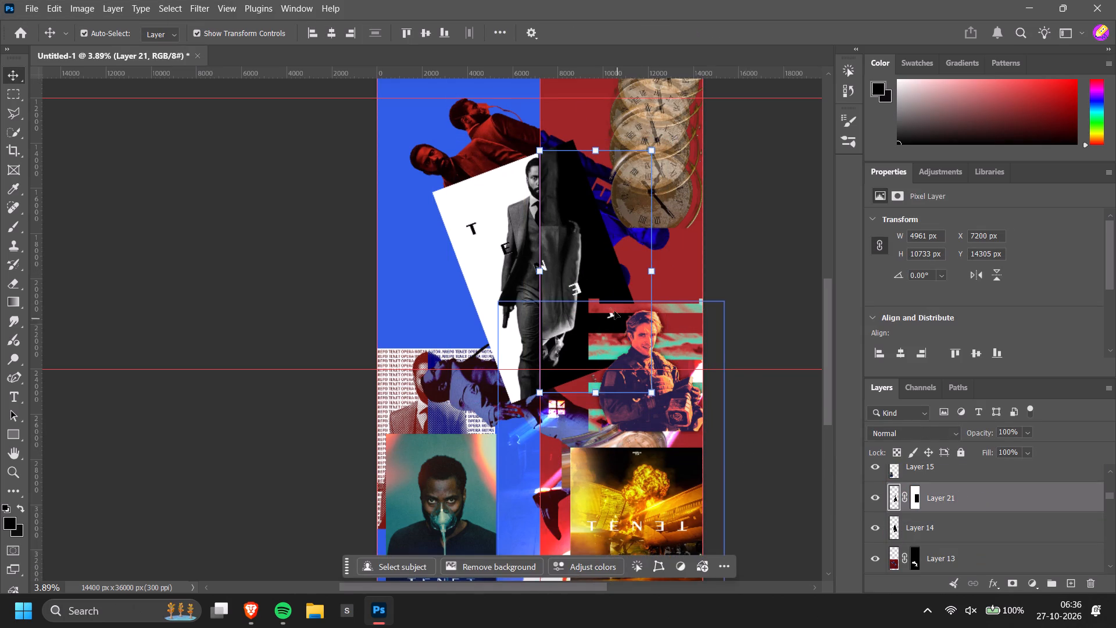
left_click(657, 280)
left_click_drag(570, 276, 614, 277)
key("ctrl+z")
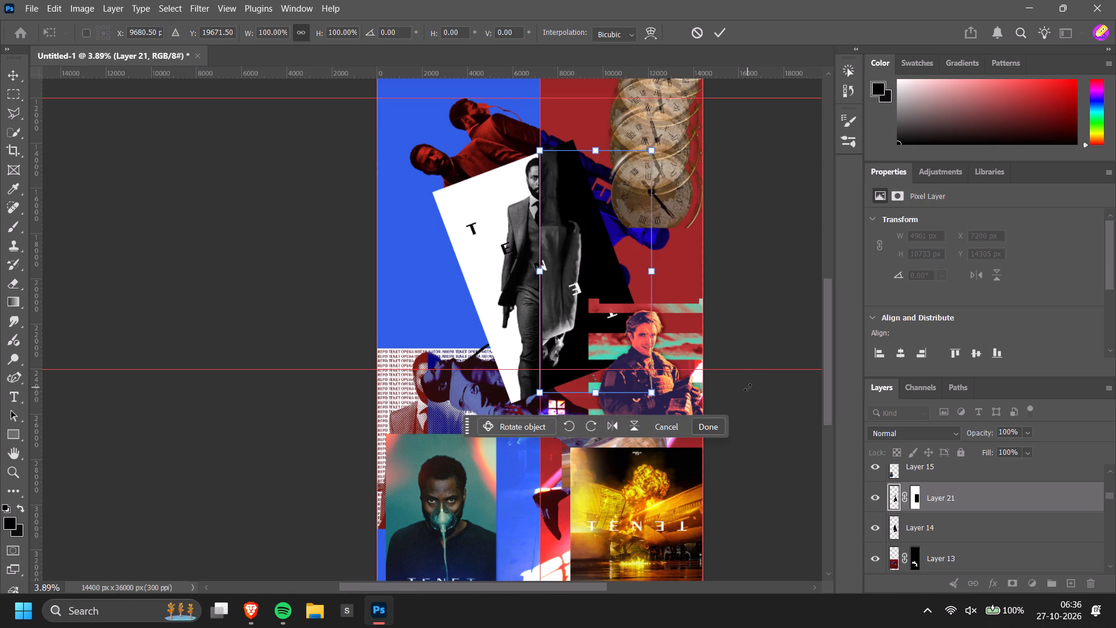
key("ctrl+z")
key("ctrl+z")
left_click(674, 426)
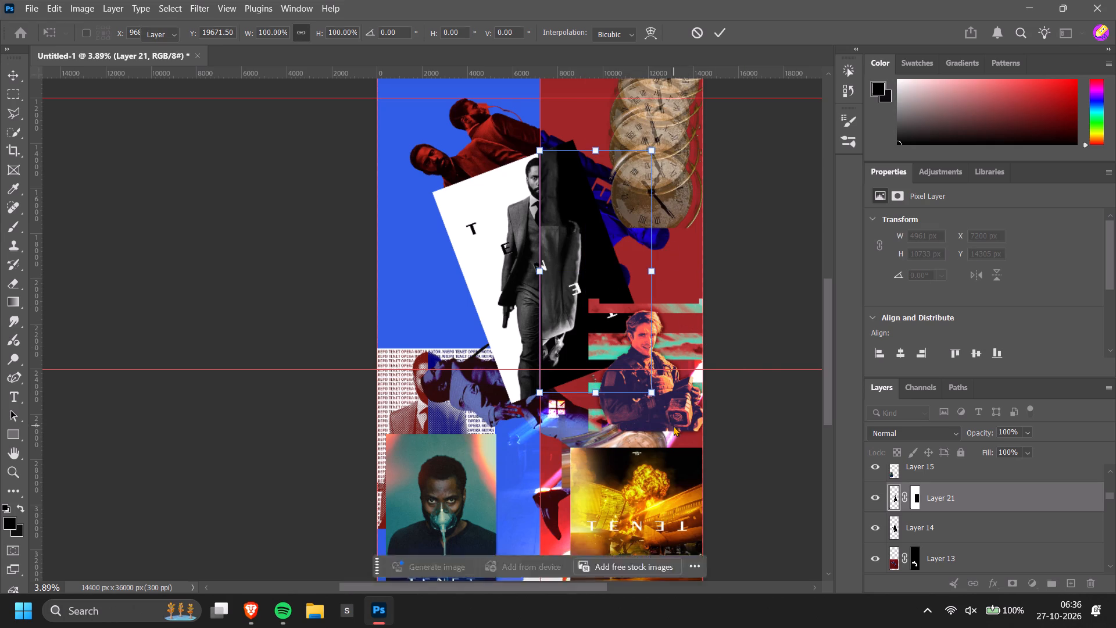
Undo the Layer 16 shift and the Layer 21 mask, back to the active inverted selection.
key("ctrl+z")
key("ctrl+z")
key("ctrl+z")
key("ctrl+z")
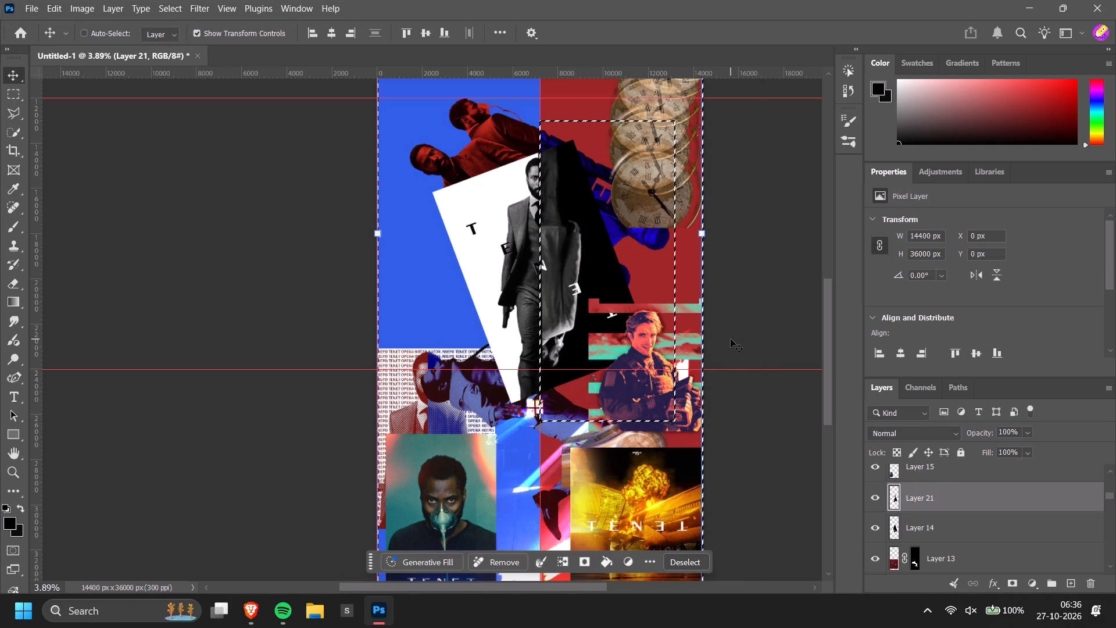
Hide Layer 21 and toggle Layer 14's visibility to compare the two poster layers.
left_click(874, 500)
left_click(875, 500)
left_click(875, 500)
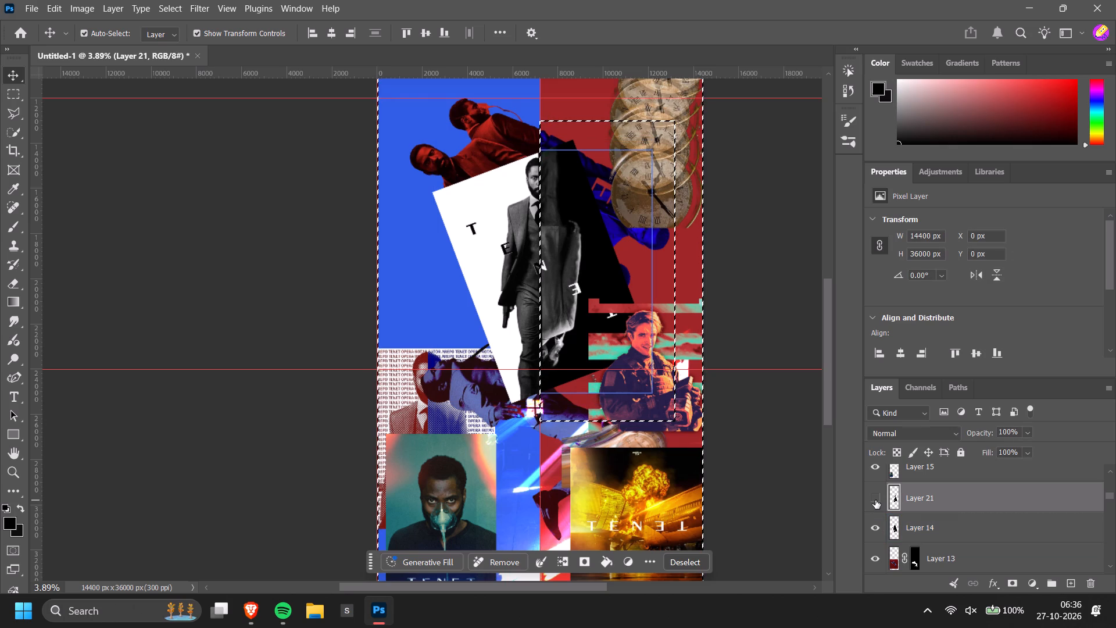
left_click(880, 526)
left_click(878, 526)
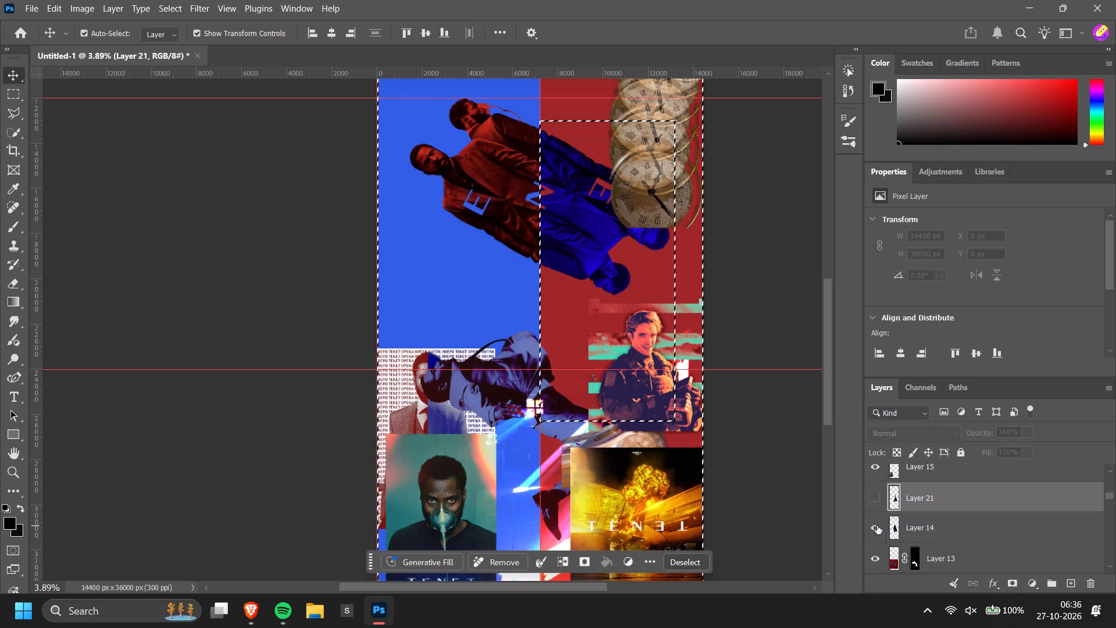
Mask Layer 14 with the inverted selection to keep only the poster's blue-side half, and duplicate the masked layer.
left_click(970, 523)
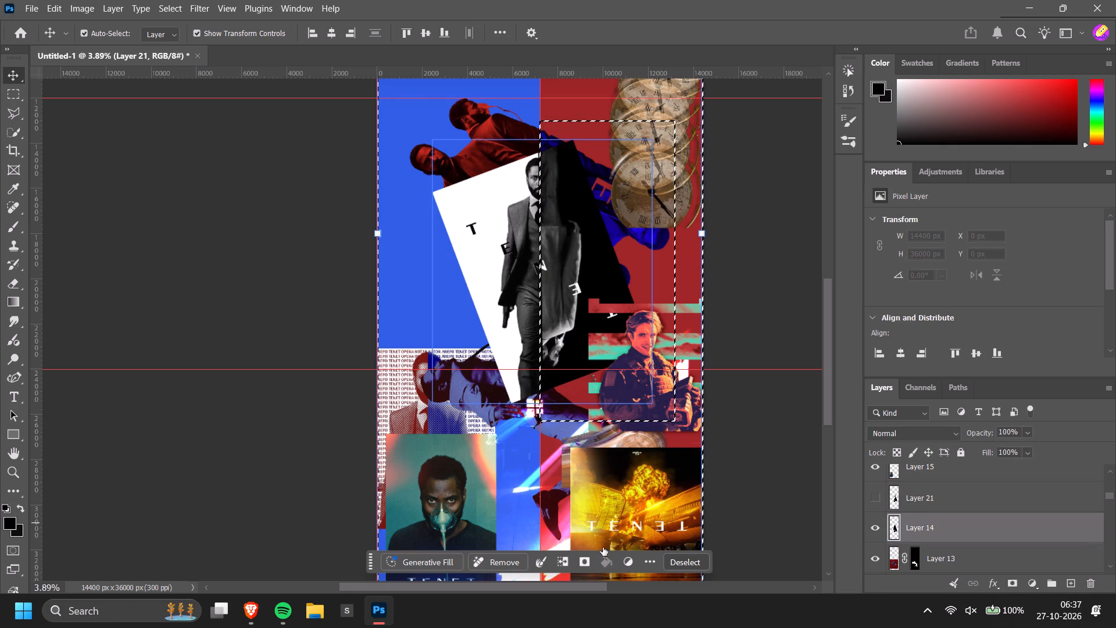
left_click(591, 557)
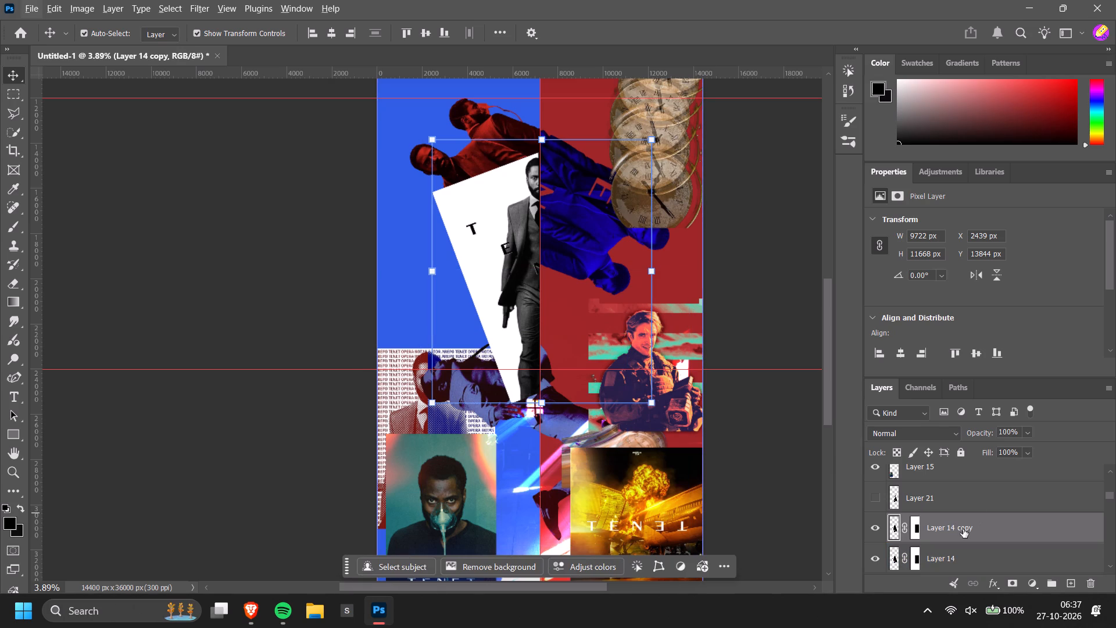
Invert the duplicate layer's mask so it shows only the poster's red-side half.
left_click(917, 533)
scroll(1000, 334, "down", 8)
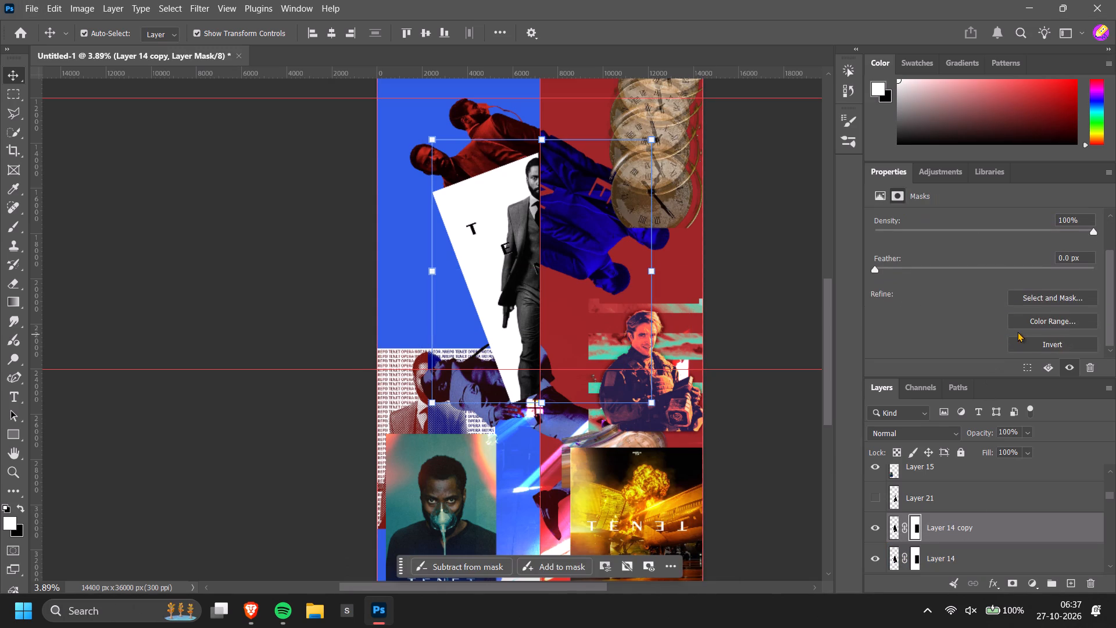
left_click(1040, 340)
scroll(677, 339, "up", 4)
left_click(785, 338)
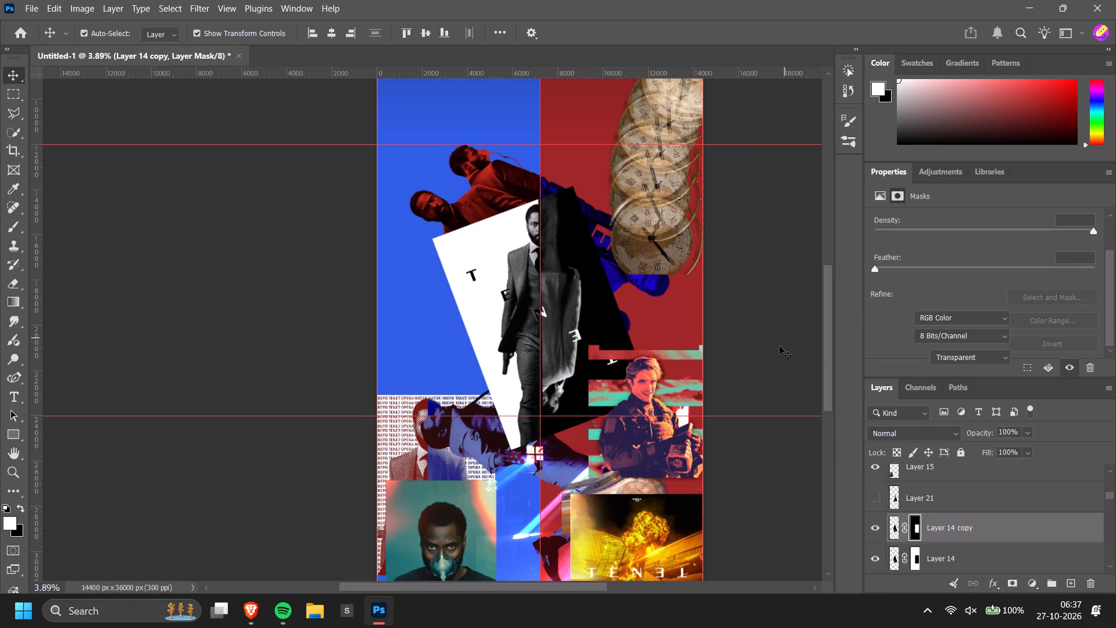
Toggle the visibility of Layer 21 and Layer 15 to check Layer 21 against the masked poster halves.
left_click(865, 500)
left_click(872, 498)
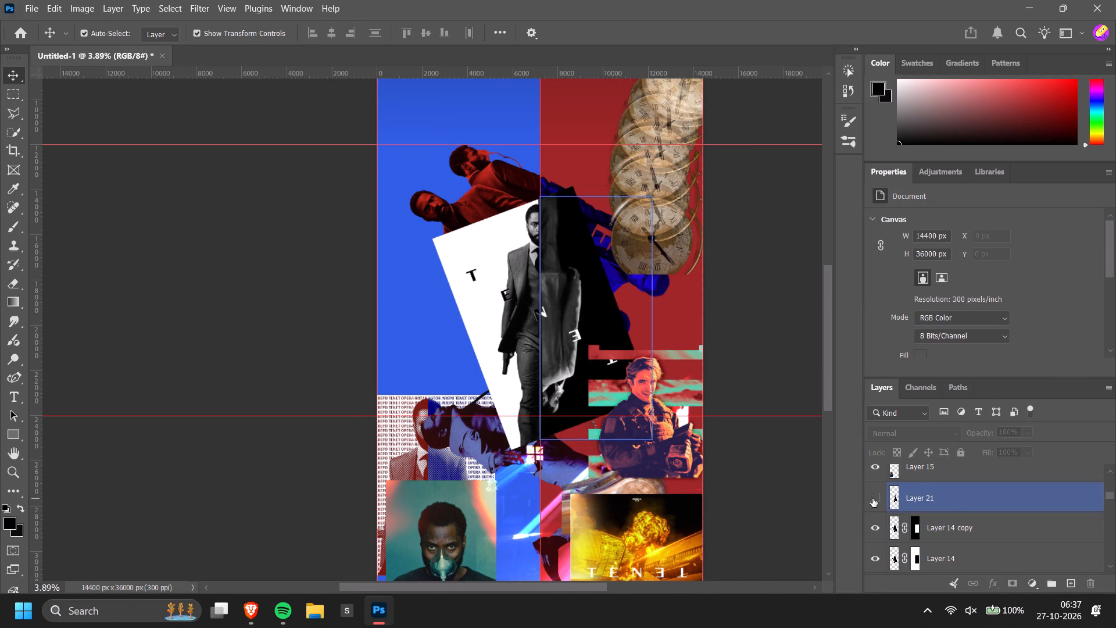
left_click(962, 493)
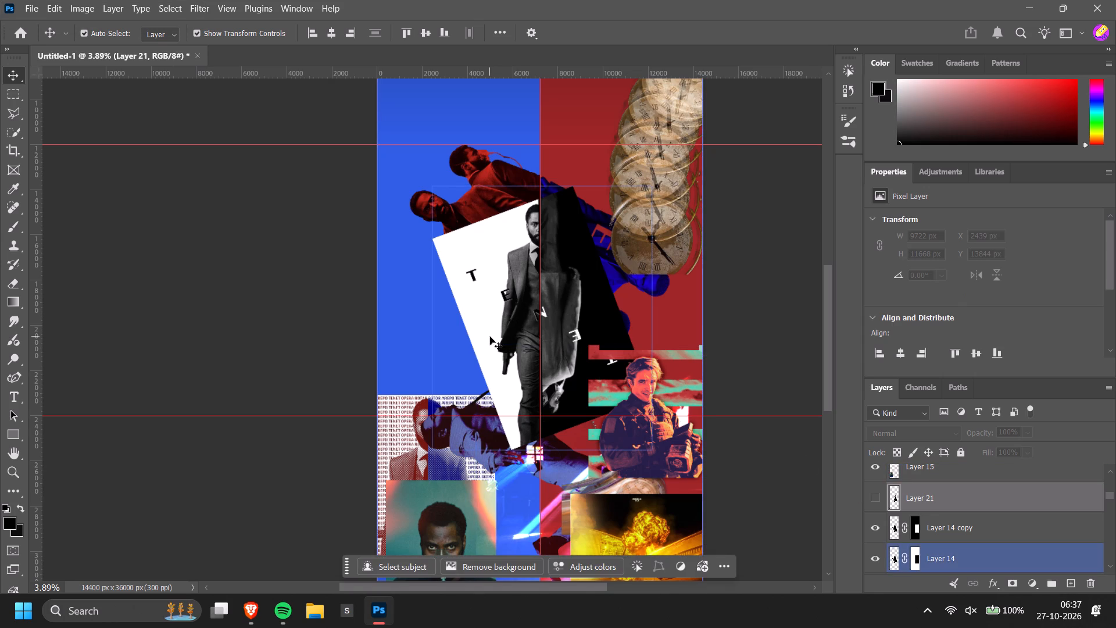
left_click_drag(945, 524, 947, 521)
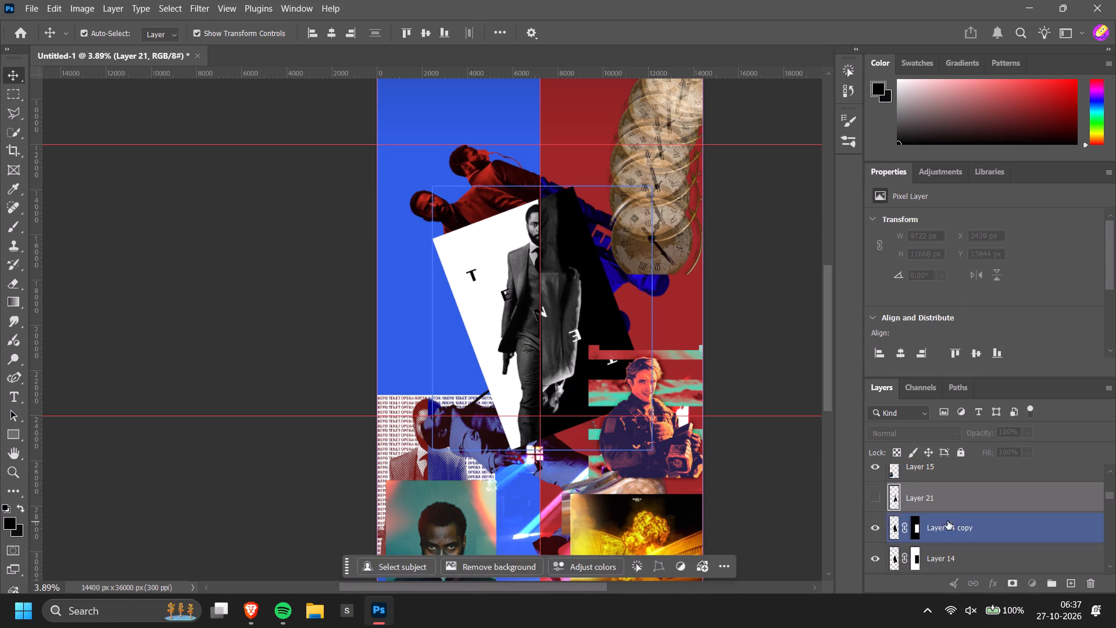
left_click_drag(947, 521, 956, 526)
left_click(879, 494)
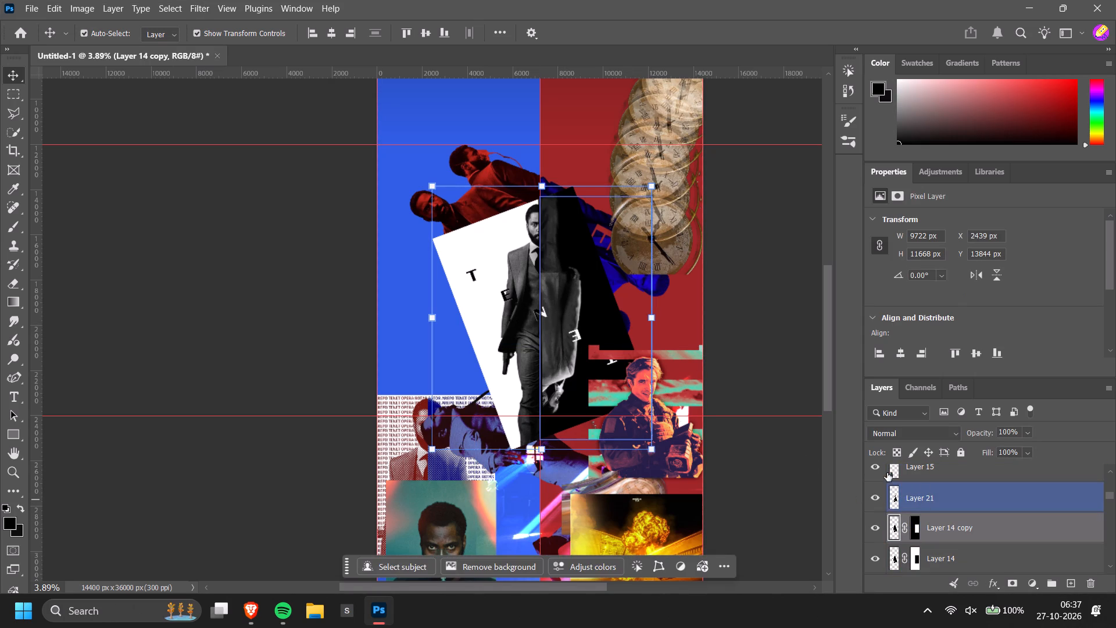
left_click(867, 469)
left_click(870, 469)
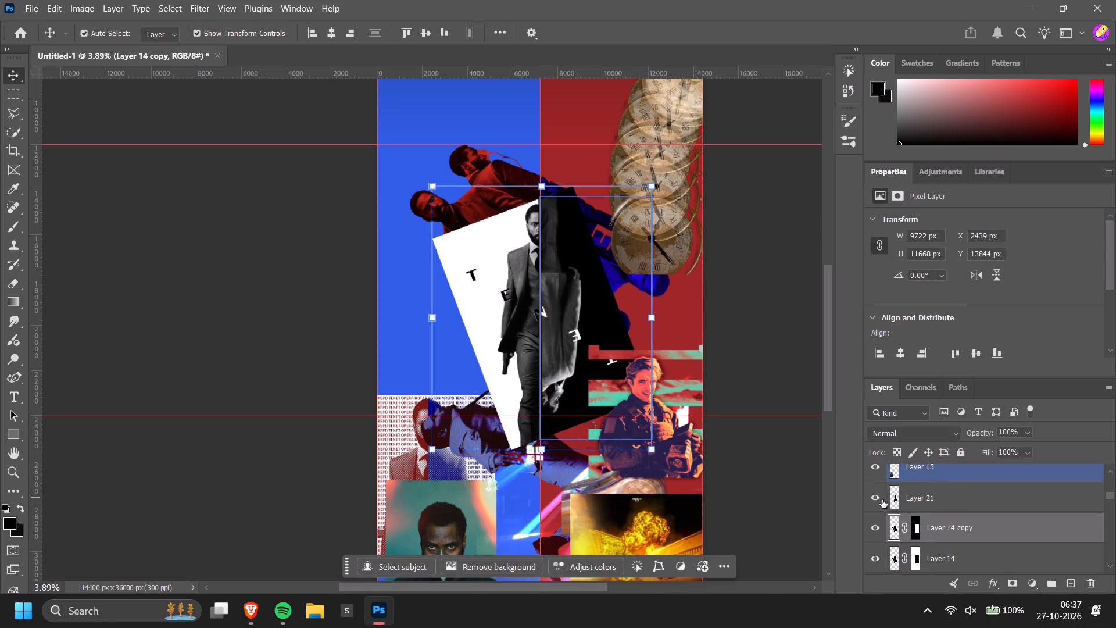
left_click(879, 497)
left_click(879, 497)
Raise the redundant Layer 21 poster half above Layer 18 to isolate it, and delete that layer.
left_click_drag(941, 493, 958, 458)
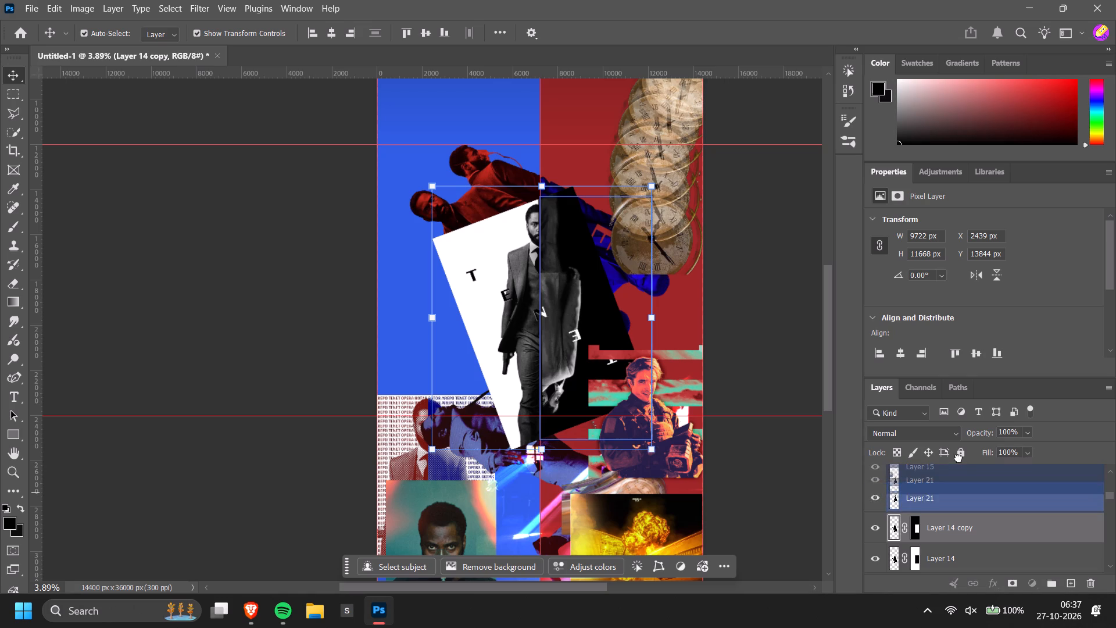
left_click_drag(958, 458, 959, 456)
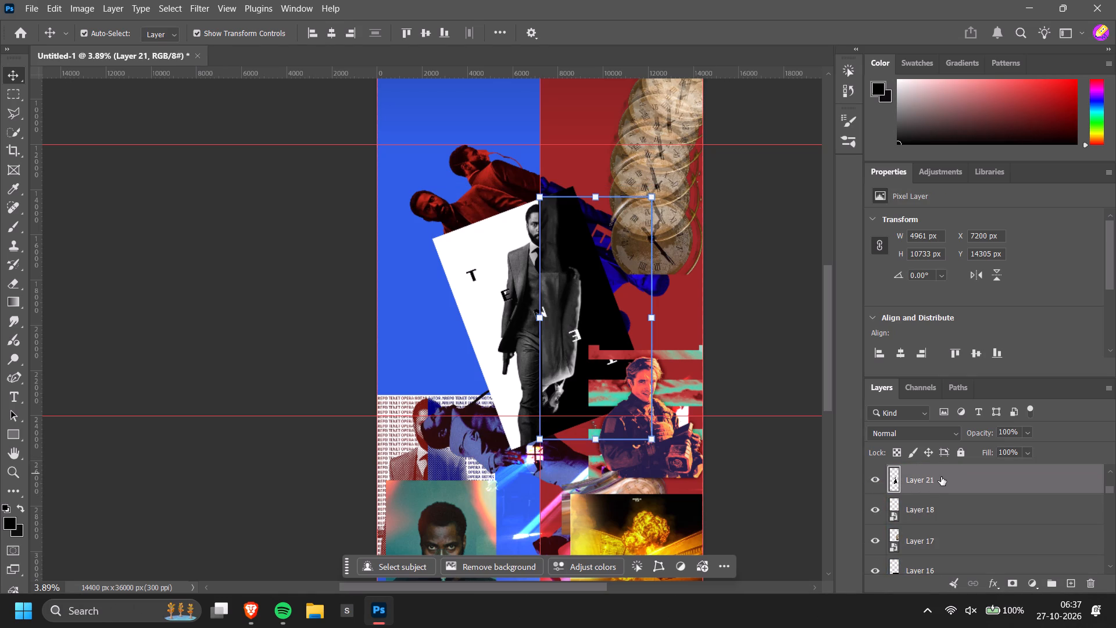
left_click_drag(557, 339, 630, 343)
key("BackSpace")
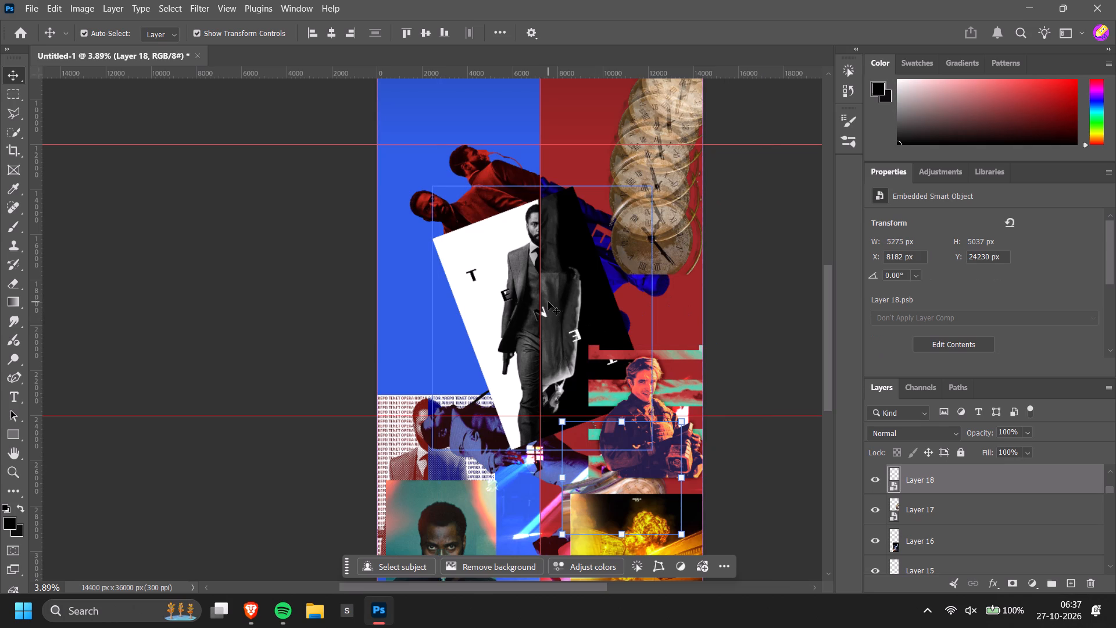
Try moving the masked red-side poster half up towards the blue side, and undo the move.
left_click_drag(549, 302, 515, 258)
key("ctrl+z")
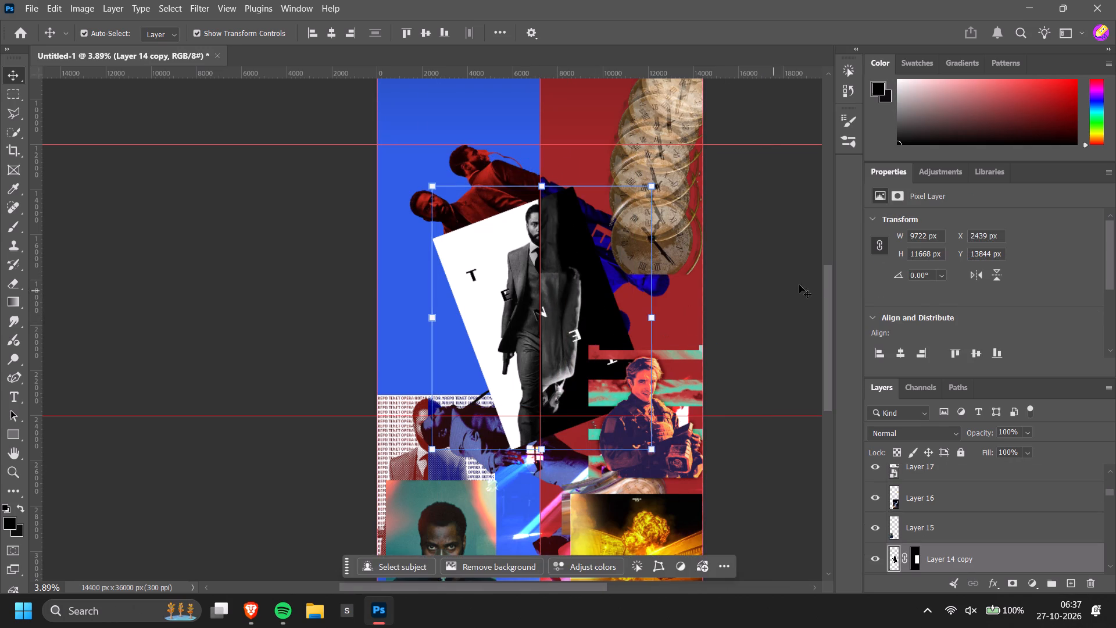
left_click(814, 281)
Move the Layer 12 text-covered portrait down between the gas-mask and explosion posters, to about X 3392 px, Y 26909 px.
scroll(764, 315, "down", 8, "alt")
scroll(472, 374, "up", 10, "alt")
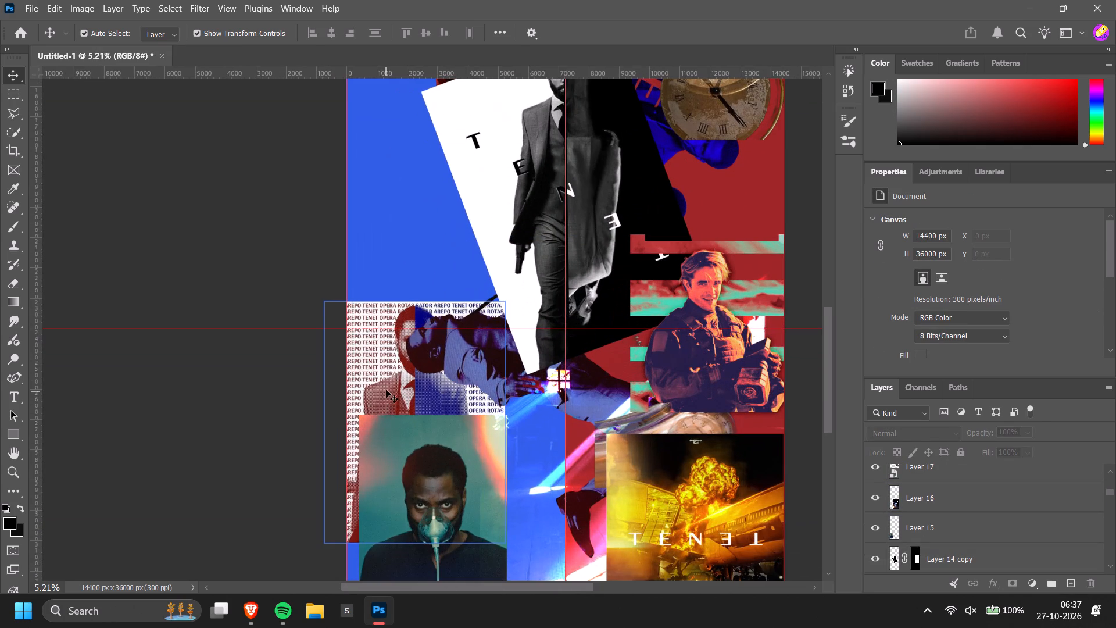
left_click_drag(386, 390, 509, 507)
scroll(496, 456, "down", 9)
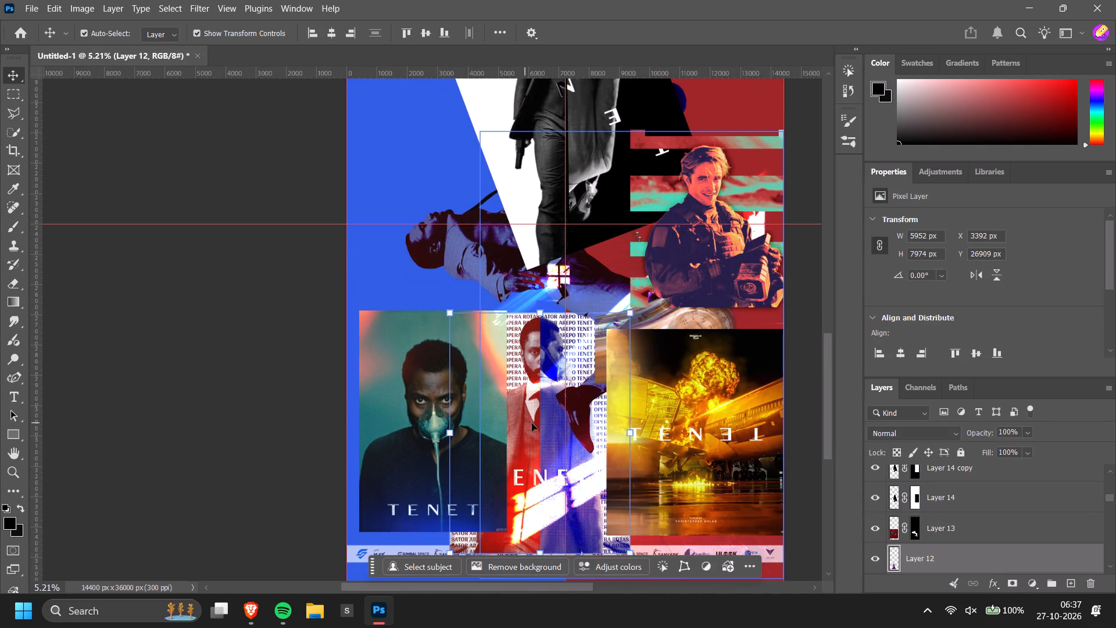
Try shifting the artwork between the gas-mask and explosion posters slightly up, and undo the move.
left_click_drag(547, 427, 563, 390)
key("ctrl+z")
Move the Color Dodge image on Layer 16 up into the red side, to about X 7480 px, Y 18563 px.
left_click(504, 369)
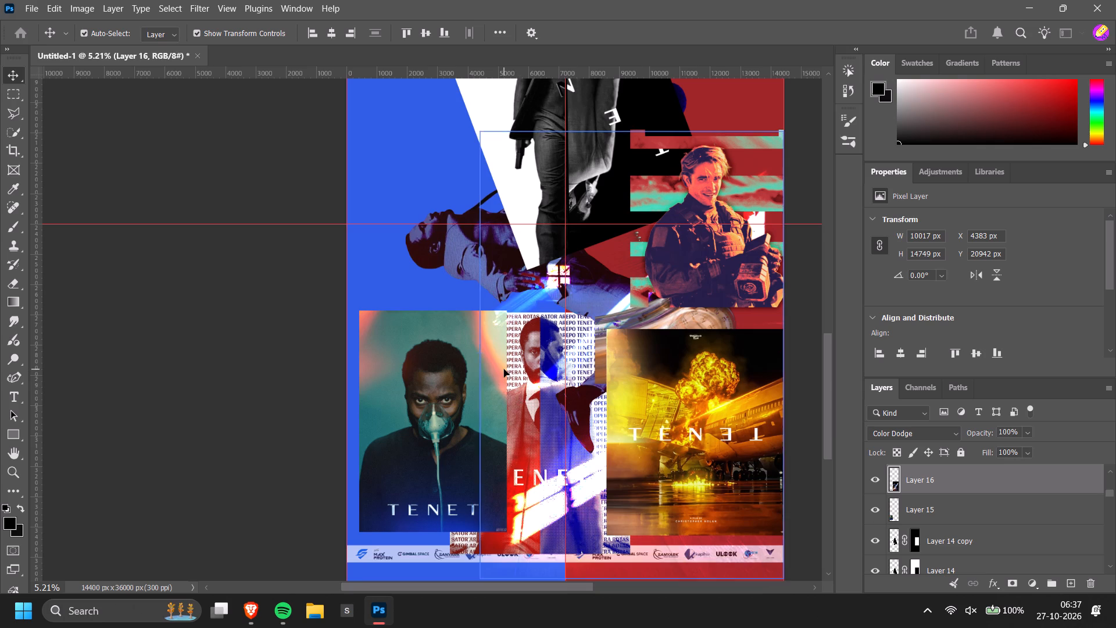
left_click(239, 286)
left_click_drag(520, 317, 481, 295)
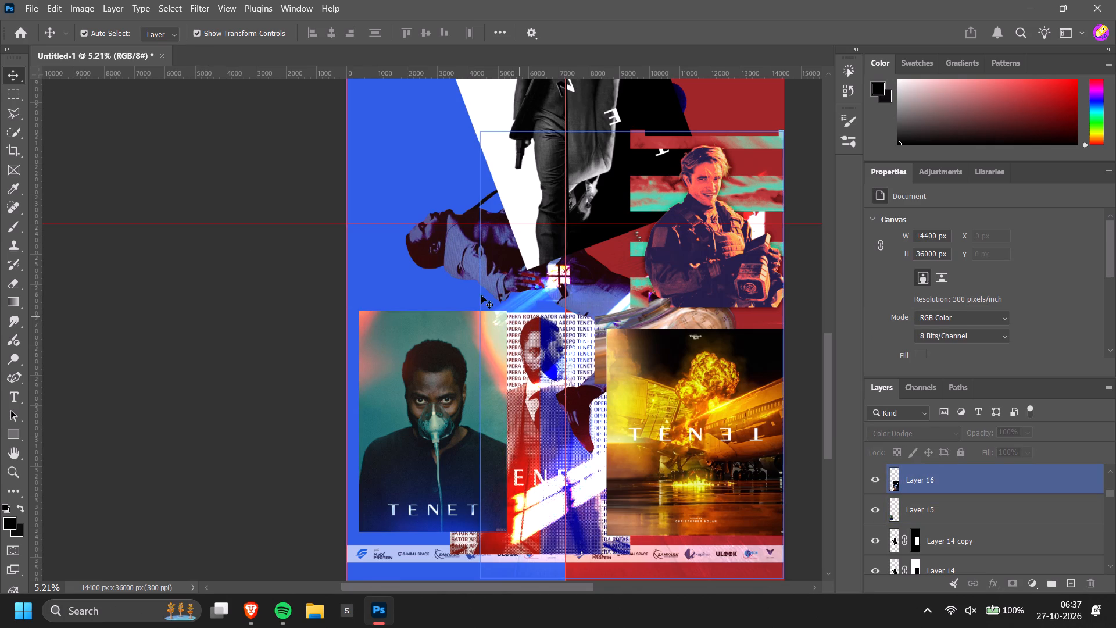
left_click_drag(481, 295, 614, 246)
Move the Layer 12 text-covered portrait up to the blue side's outer edge, above the gas-mask poster, to about X -1225 px, Y 19475 px.
left_click_drag(533, 365, 478, 324)
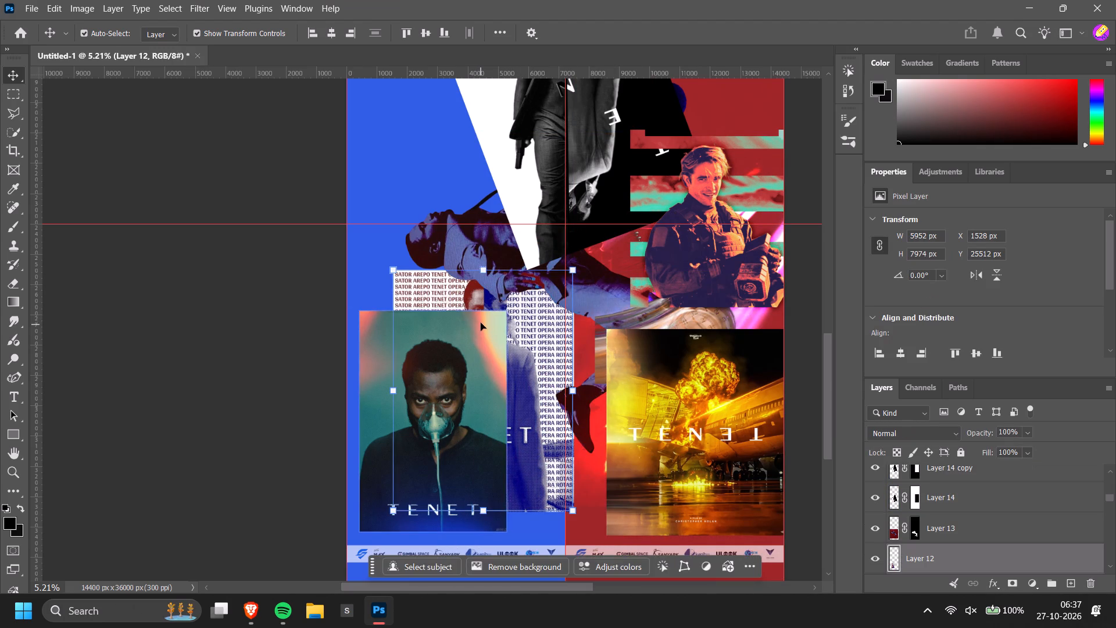
left_click_drag(447, 297, 364, 113)
Review the full banner from the header to the sponsor strip to check the rearranged collage.
scroll(382, 137, "down", 4, "alt")
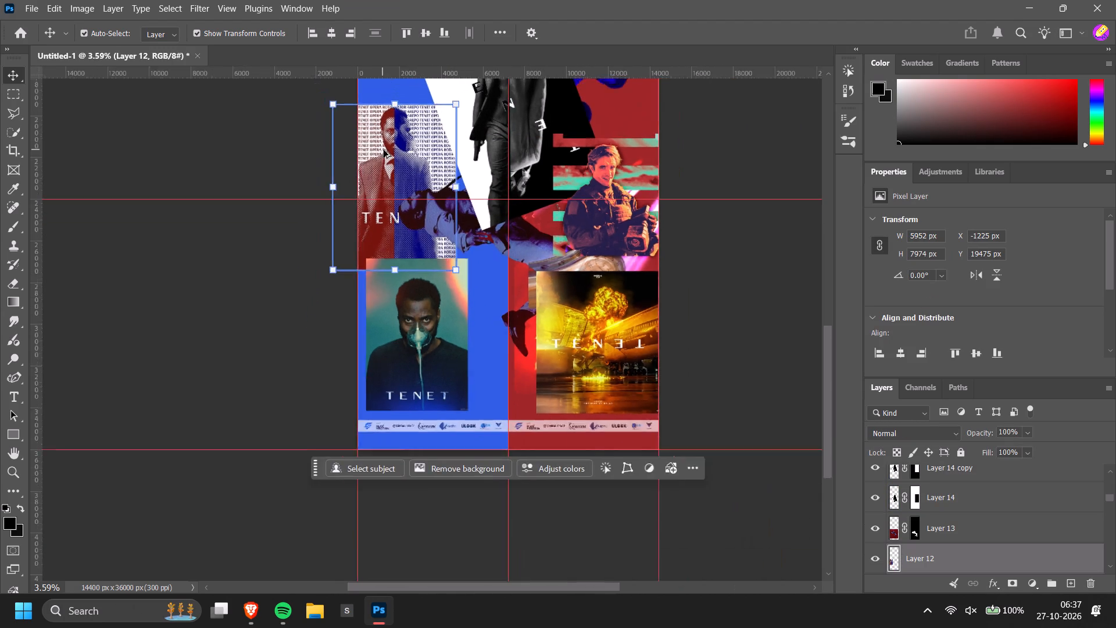
scroll(384, 150, "down", 5, "alt")
scroll(430, 213, "up", 14)
scroll(473, 286, "up", 3)
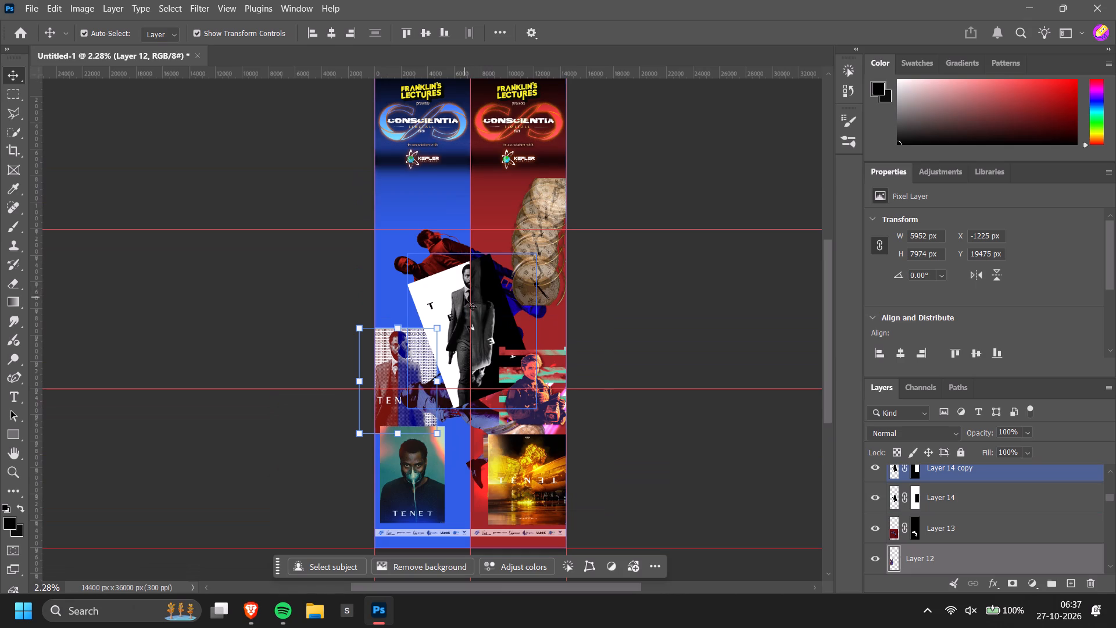
scroll(461, 304, "up", 1)
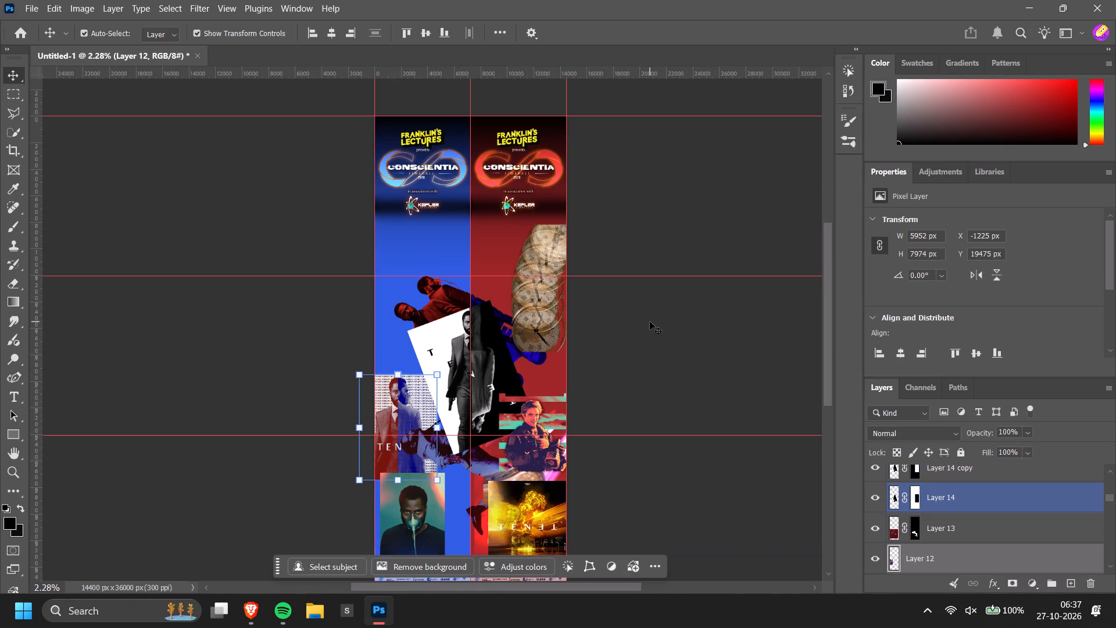
left_click(650, 322)
left_click(491, 368)
scroll(491, 368, "down", 3)
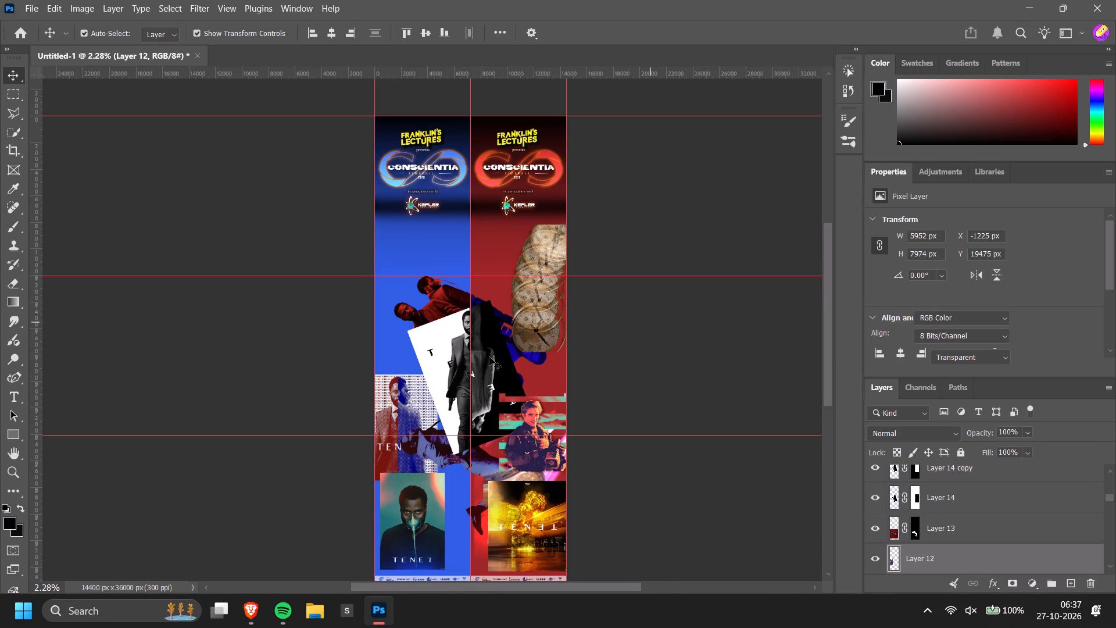
scroll(489, 357, "down", 1)
scroll(489, 357, "up", 10, "alt")
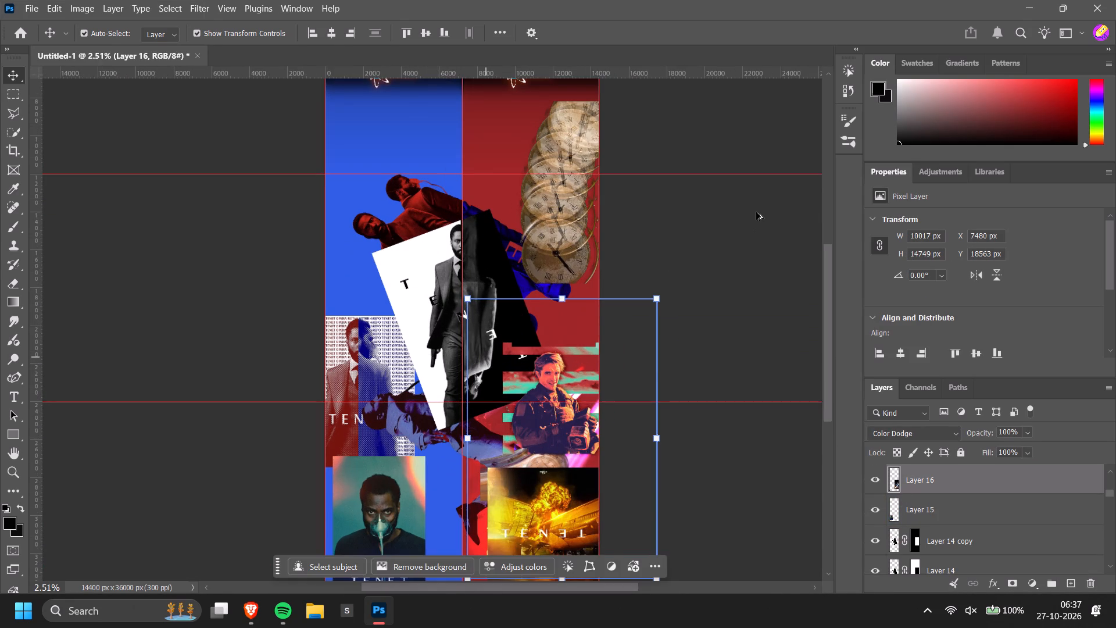
left_click(756, 212)
left_click(732, 250)
scroll(722, 287, "down", 4)
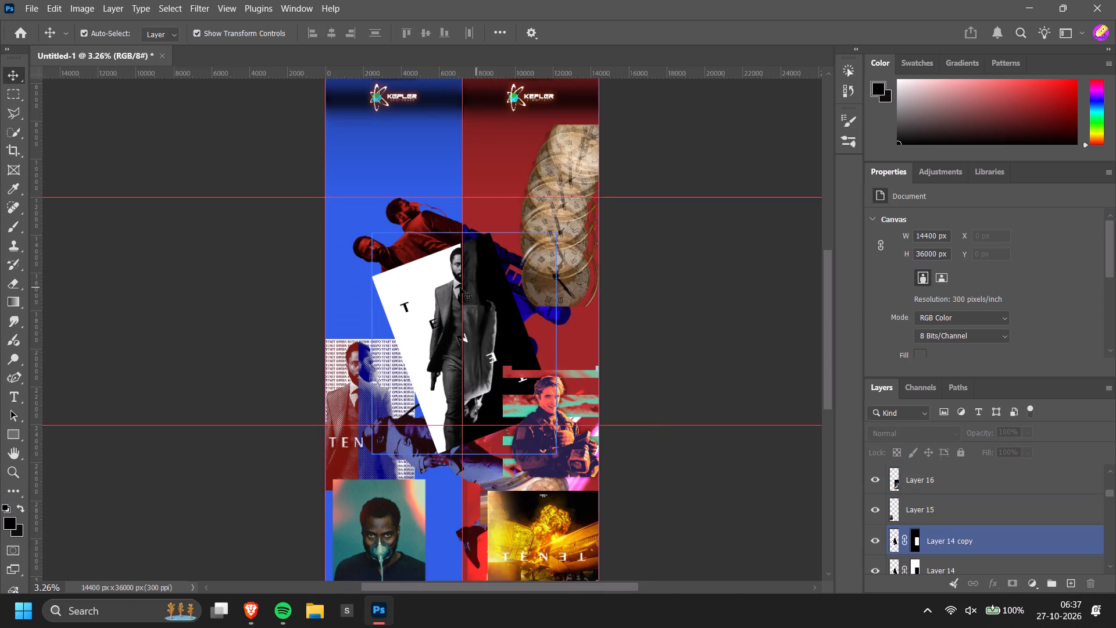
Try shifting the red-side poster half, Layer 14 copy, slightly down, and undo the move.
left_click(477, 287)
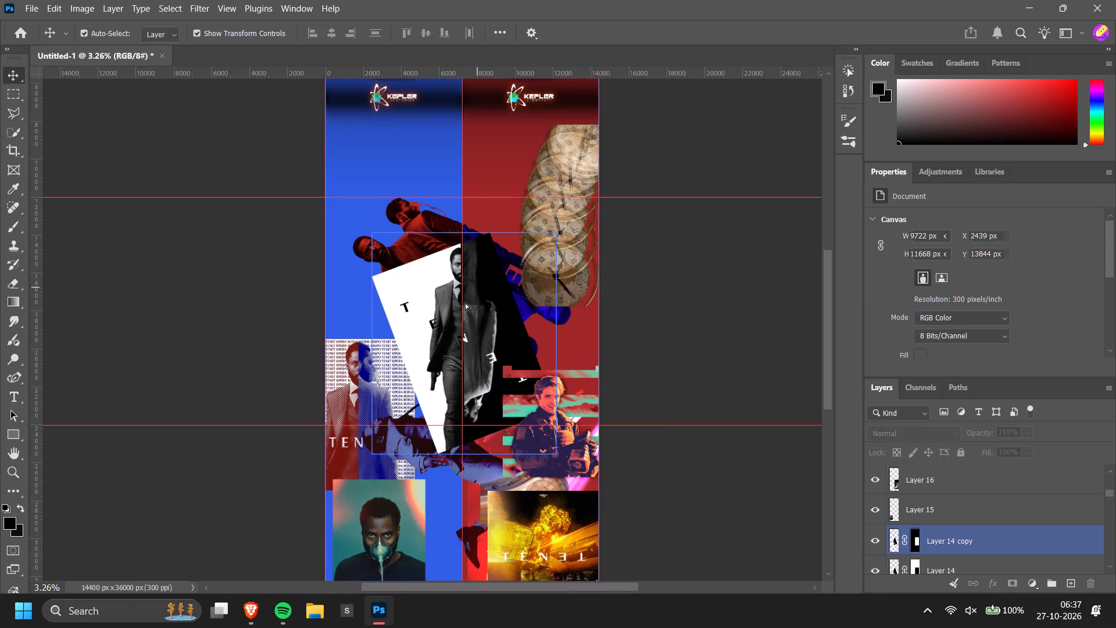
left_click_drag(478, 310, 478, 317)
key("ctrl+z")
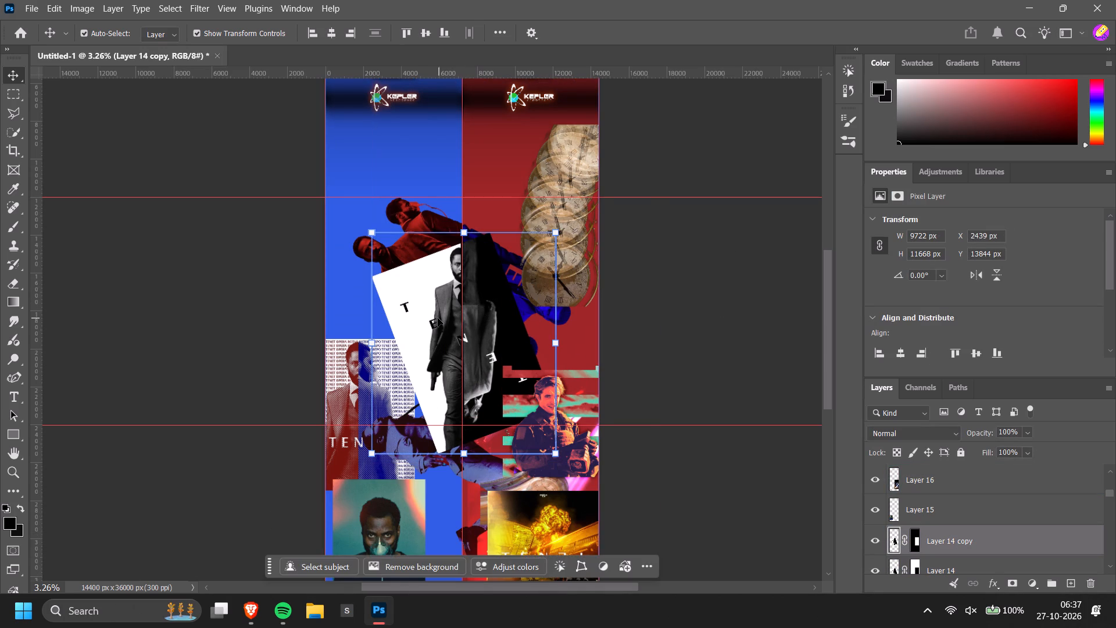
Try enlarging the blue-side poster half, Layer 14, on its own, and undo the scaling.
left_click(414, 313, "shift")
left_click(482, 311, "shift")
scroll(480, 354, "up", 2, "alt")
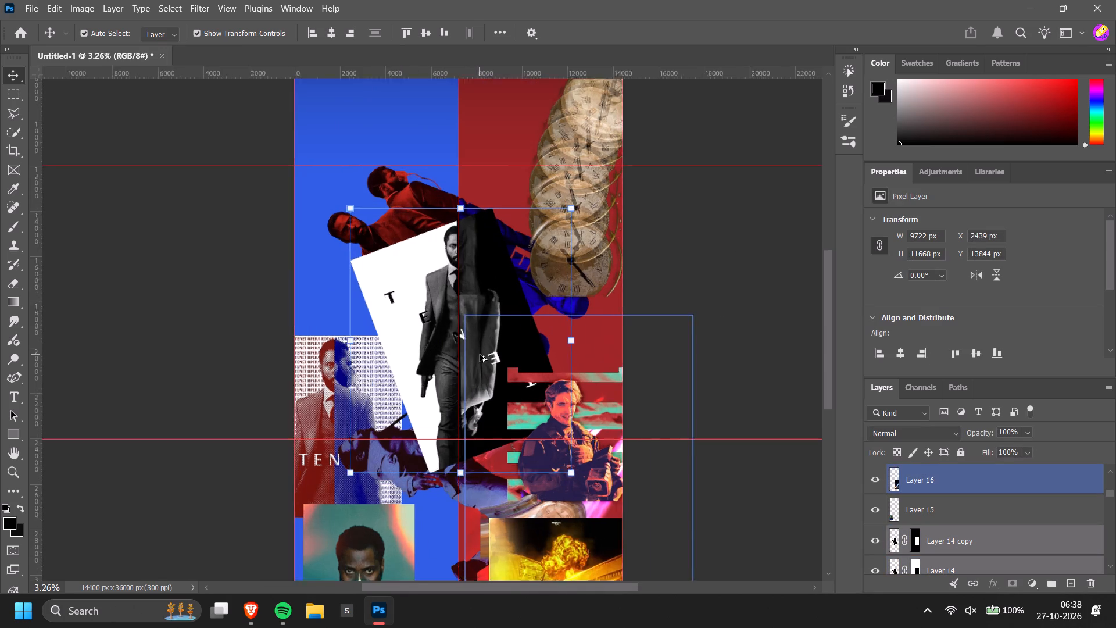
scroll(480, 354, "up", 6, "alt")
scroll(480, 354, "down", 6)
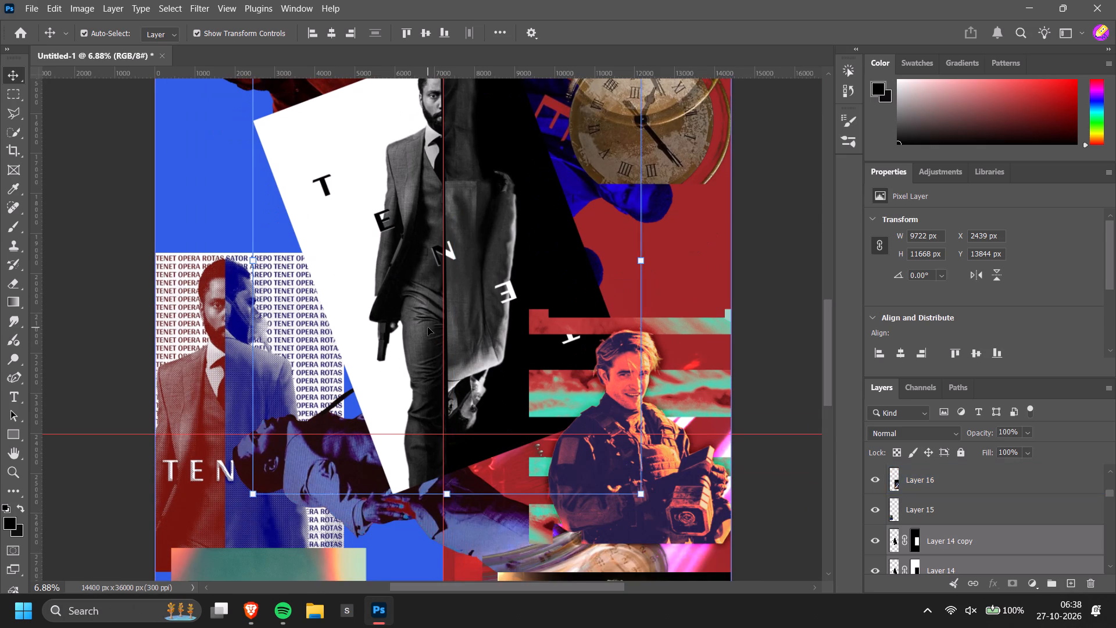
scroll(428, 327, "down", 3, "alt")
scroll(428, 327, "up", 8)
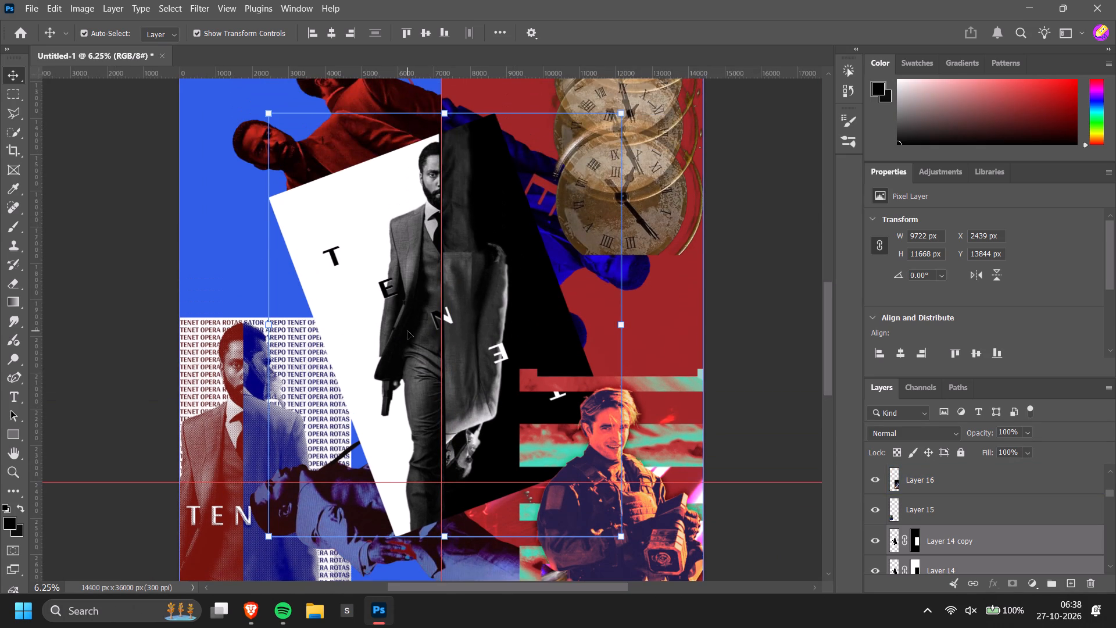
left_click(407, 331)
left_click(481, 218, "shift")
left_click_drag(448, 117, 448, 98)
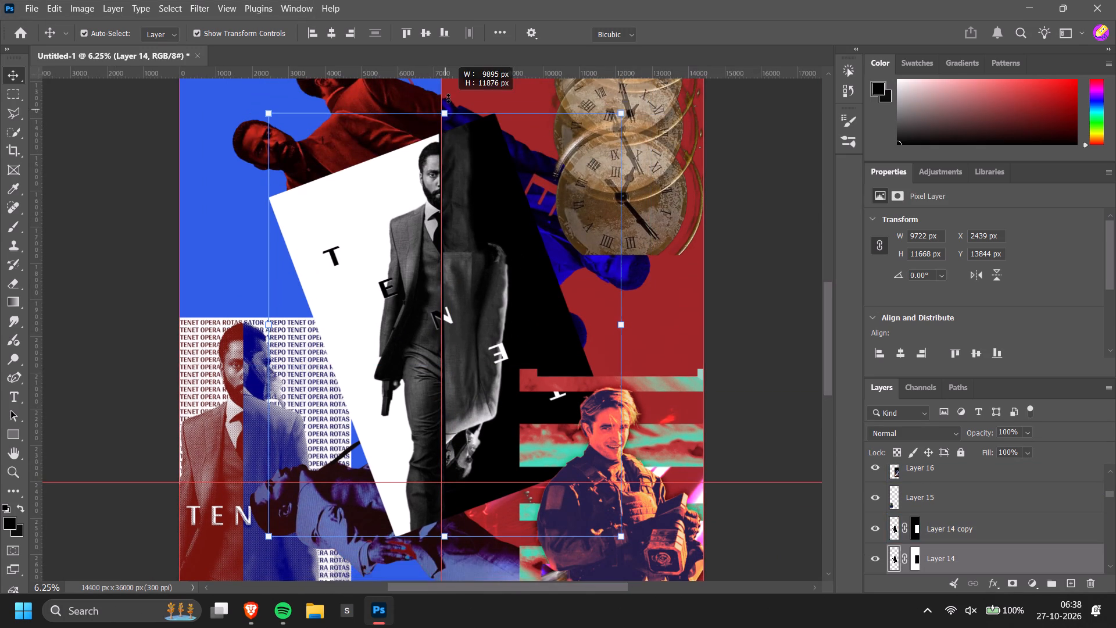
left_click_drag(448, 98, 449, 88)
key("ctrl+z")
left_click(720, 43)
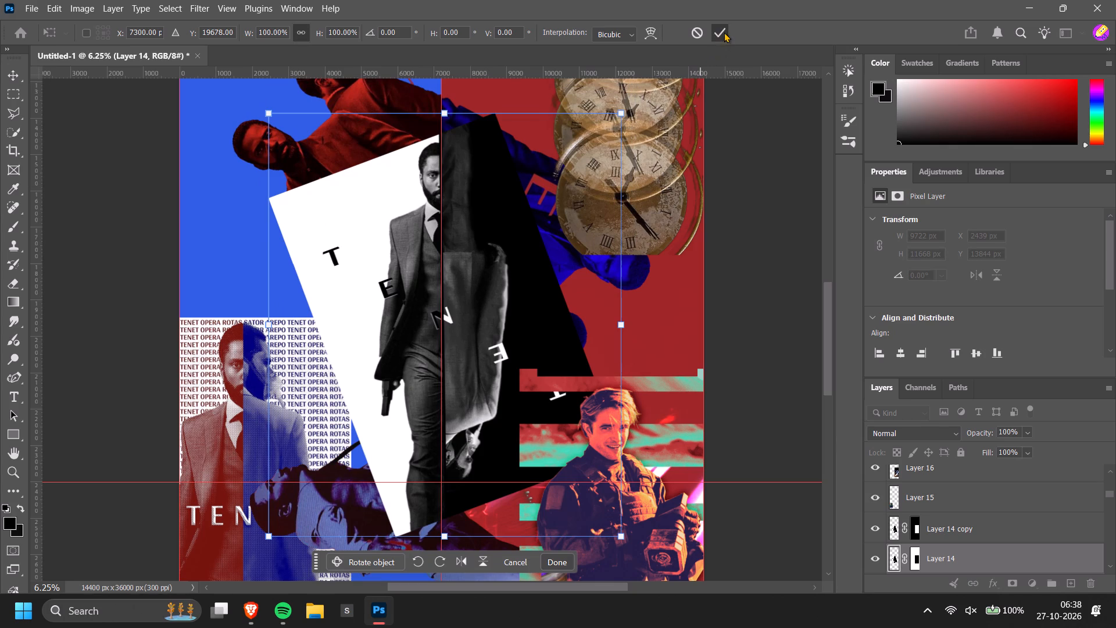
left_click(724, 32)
Scale Layer 14 and Layer 14 copy together to 169.82% and place them at about X 7480 px, Y 17542 px.
left_click(983, 531, "shift")
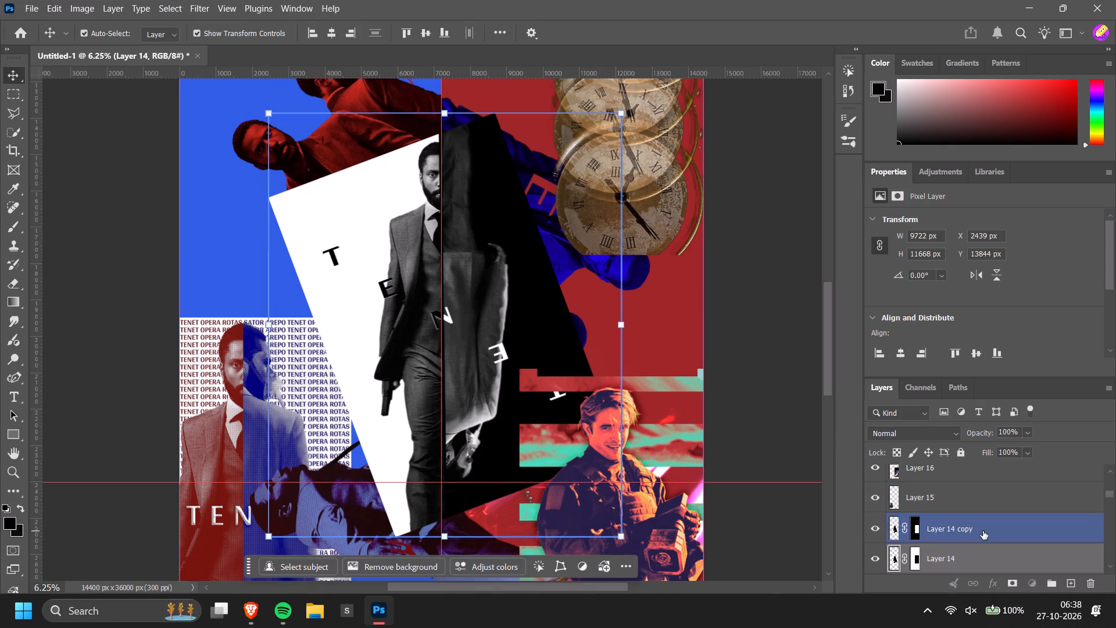
scroll(525, 169, "up", 3)
scroll(472, 176, "down", 9, "alt")
scroll(459, 203, "up", 3)
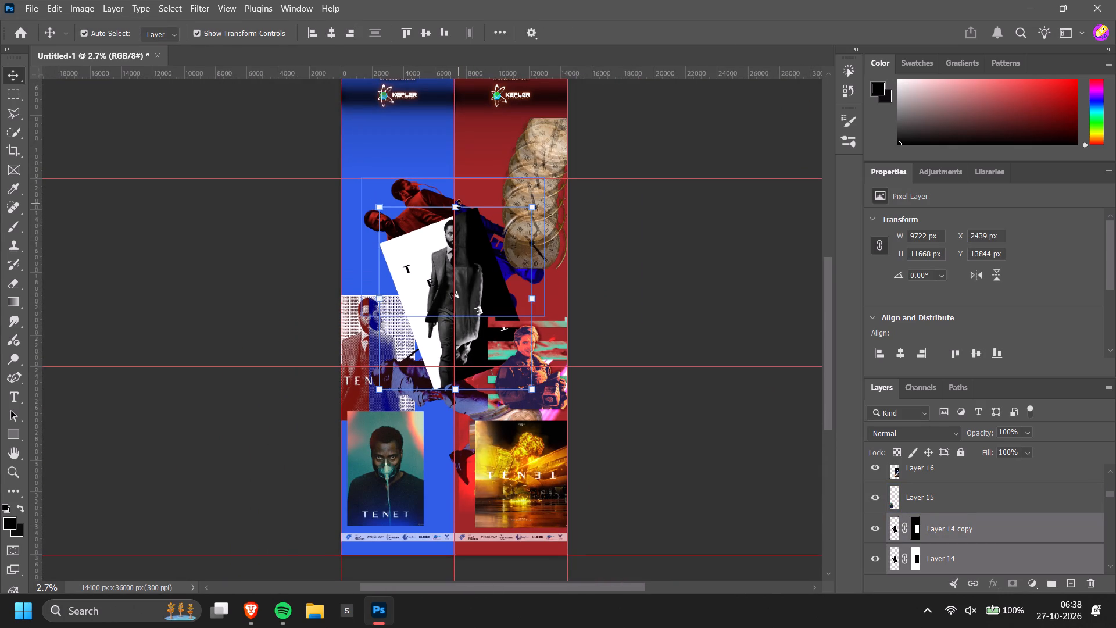
left_click_drag(456, 210, 459, 111)
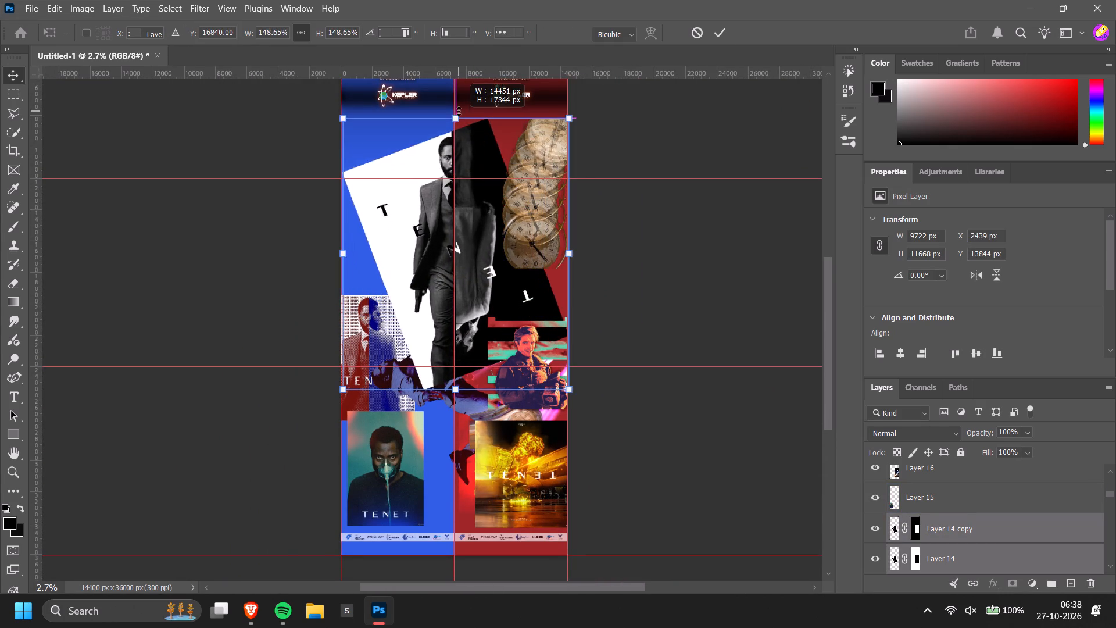
left_click_drag(459, 111, 464, 82)
left_click_drag(446, 249, 446, 276)
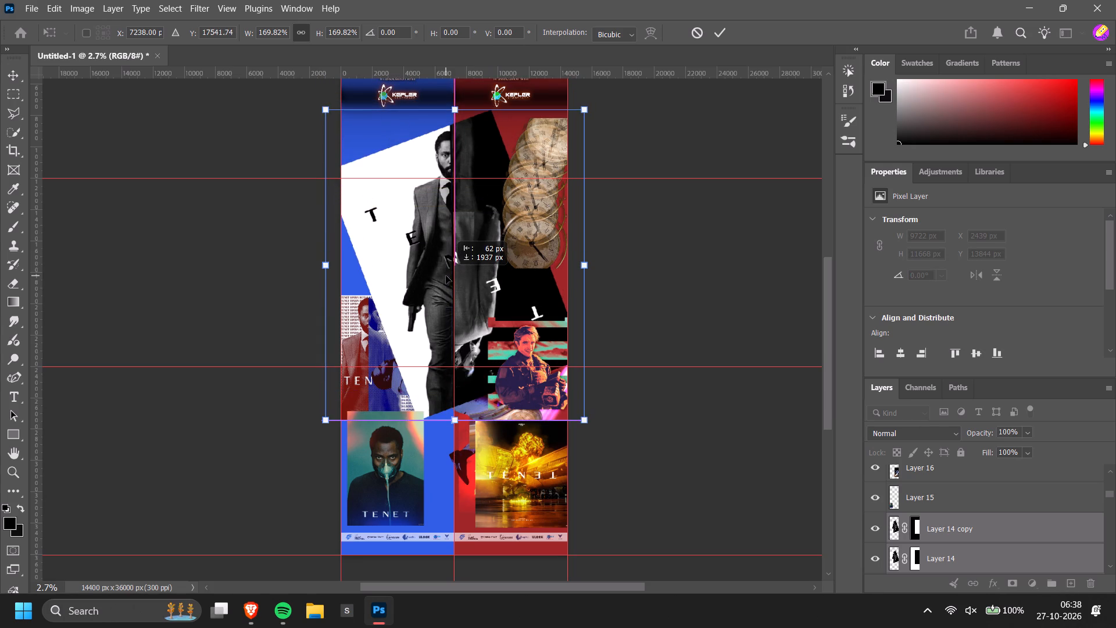
left_click_drag(446, 276, 448, 278)
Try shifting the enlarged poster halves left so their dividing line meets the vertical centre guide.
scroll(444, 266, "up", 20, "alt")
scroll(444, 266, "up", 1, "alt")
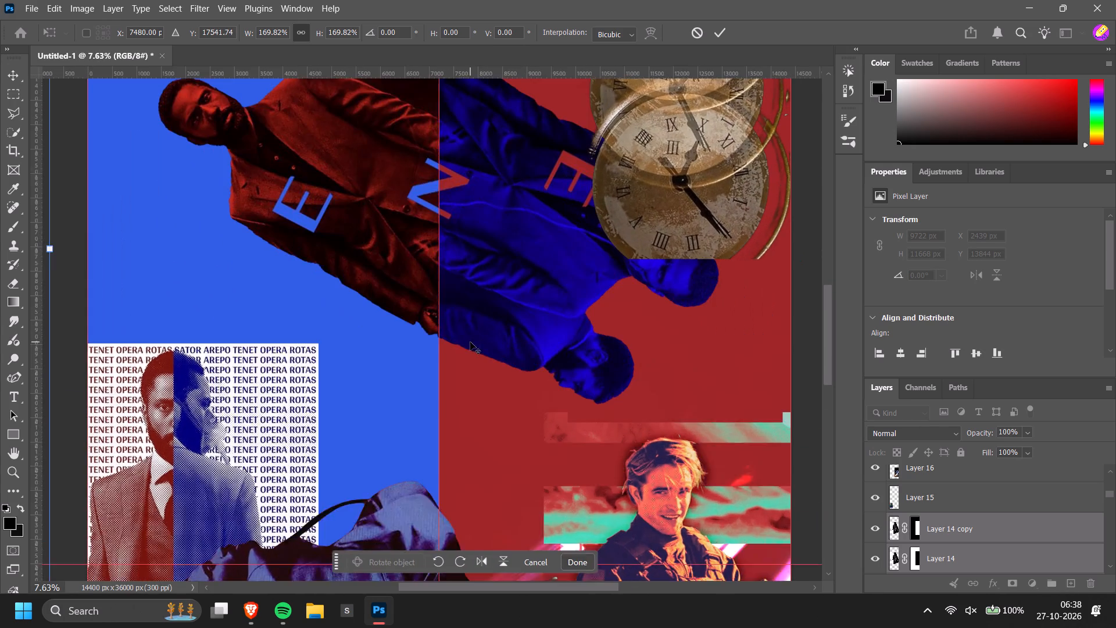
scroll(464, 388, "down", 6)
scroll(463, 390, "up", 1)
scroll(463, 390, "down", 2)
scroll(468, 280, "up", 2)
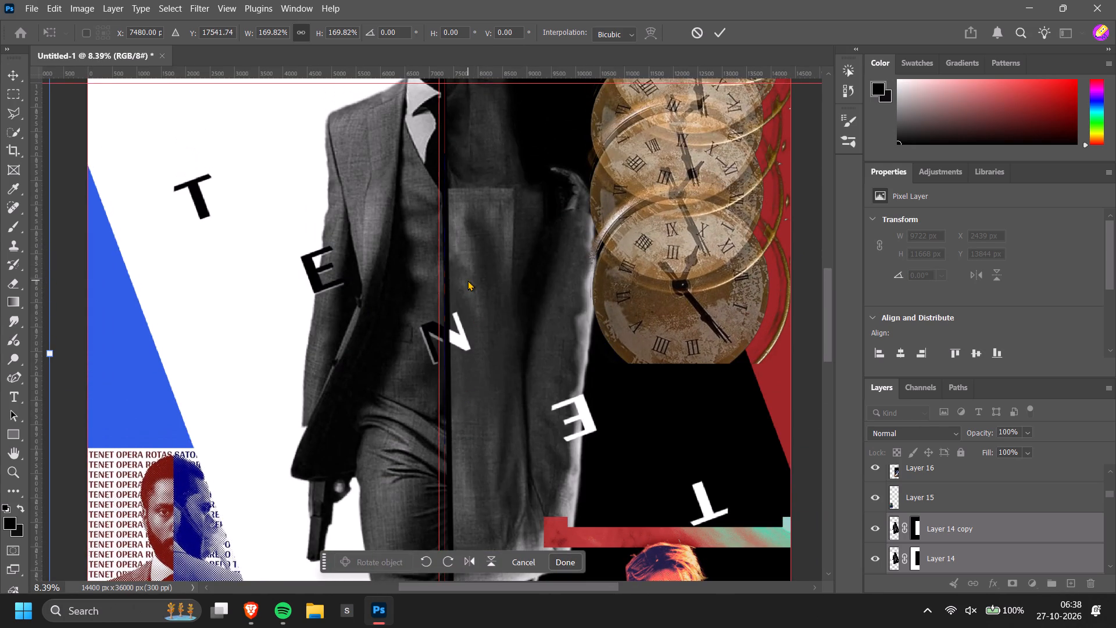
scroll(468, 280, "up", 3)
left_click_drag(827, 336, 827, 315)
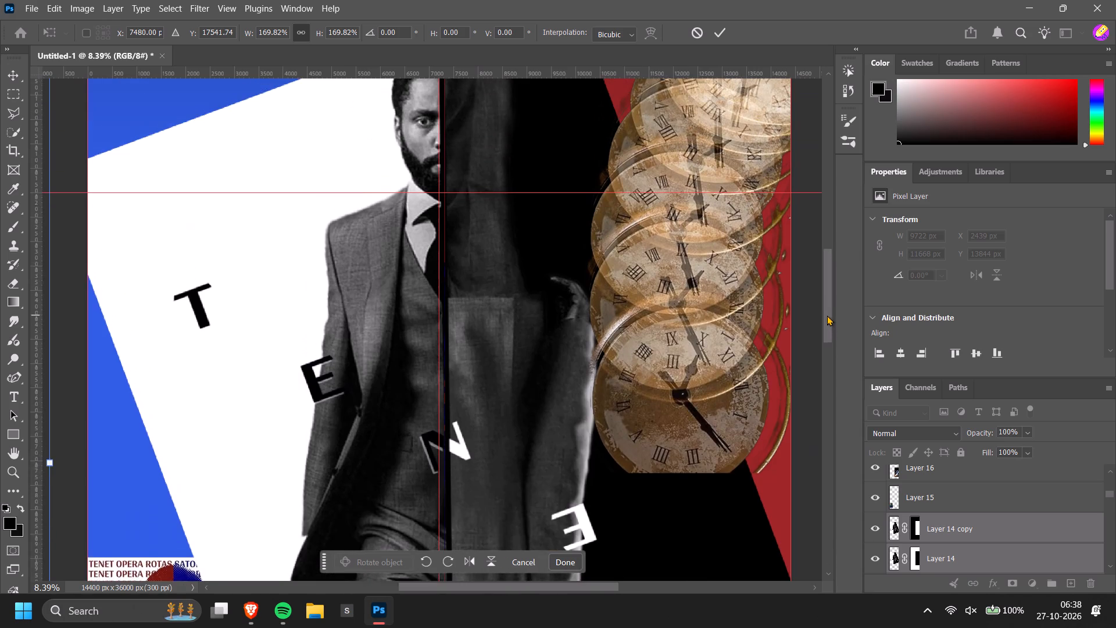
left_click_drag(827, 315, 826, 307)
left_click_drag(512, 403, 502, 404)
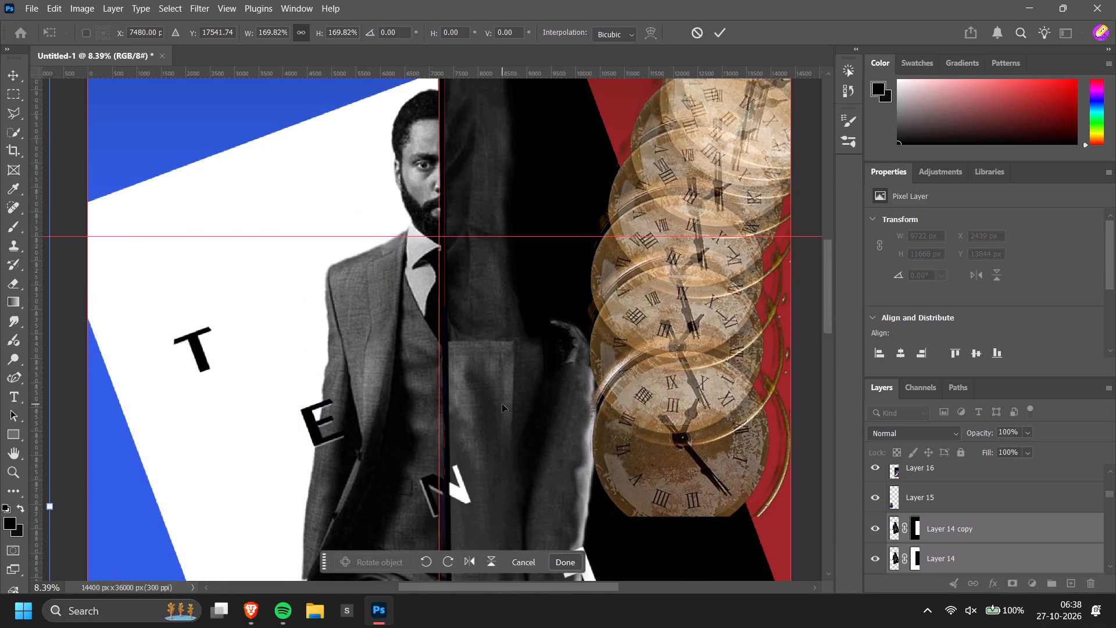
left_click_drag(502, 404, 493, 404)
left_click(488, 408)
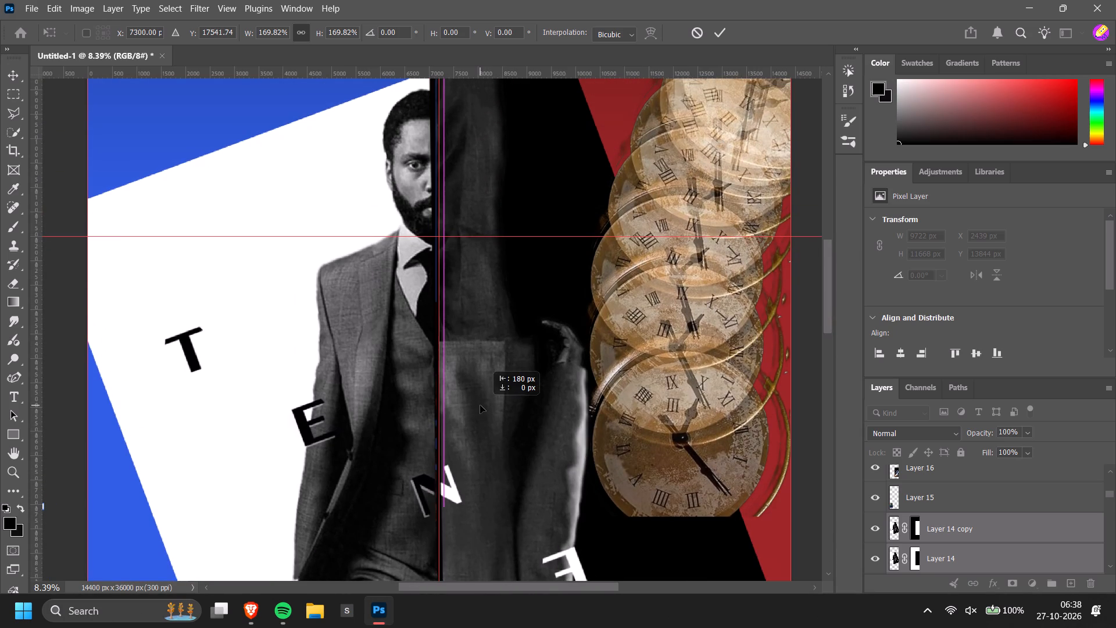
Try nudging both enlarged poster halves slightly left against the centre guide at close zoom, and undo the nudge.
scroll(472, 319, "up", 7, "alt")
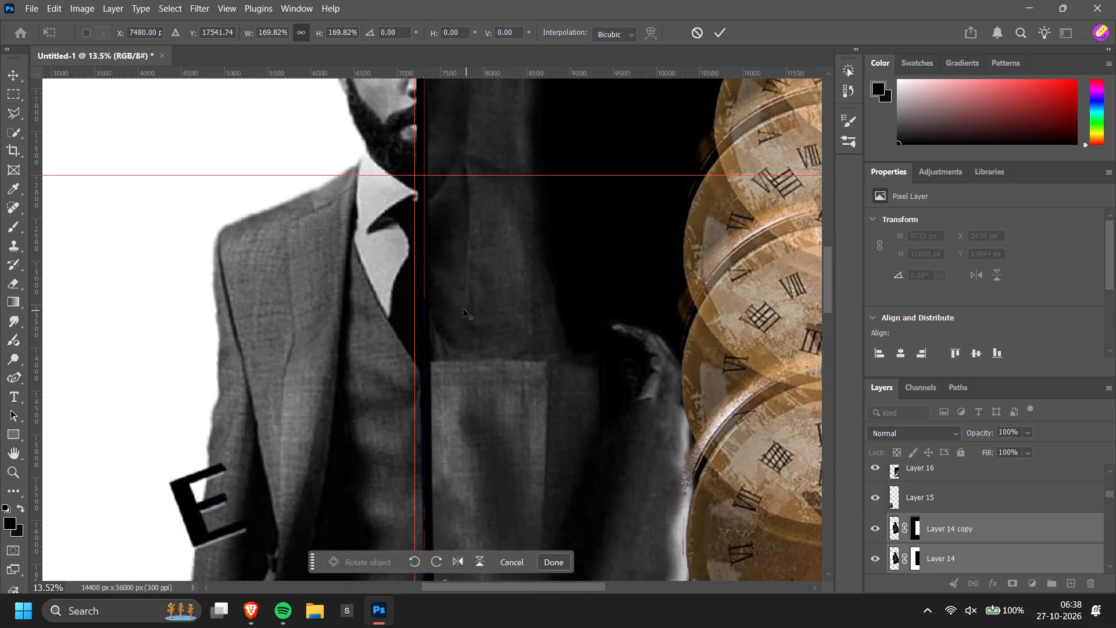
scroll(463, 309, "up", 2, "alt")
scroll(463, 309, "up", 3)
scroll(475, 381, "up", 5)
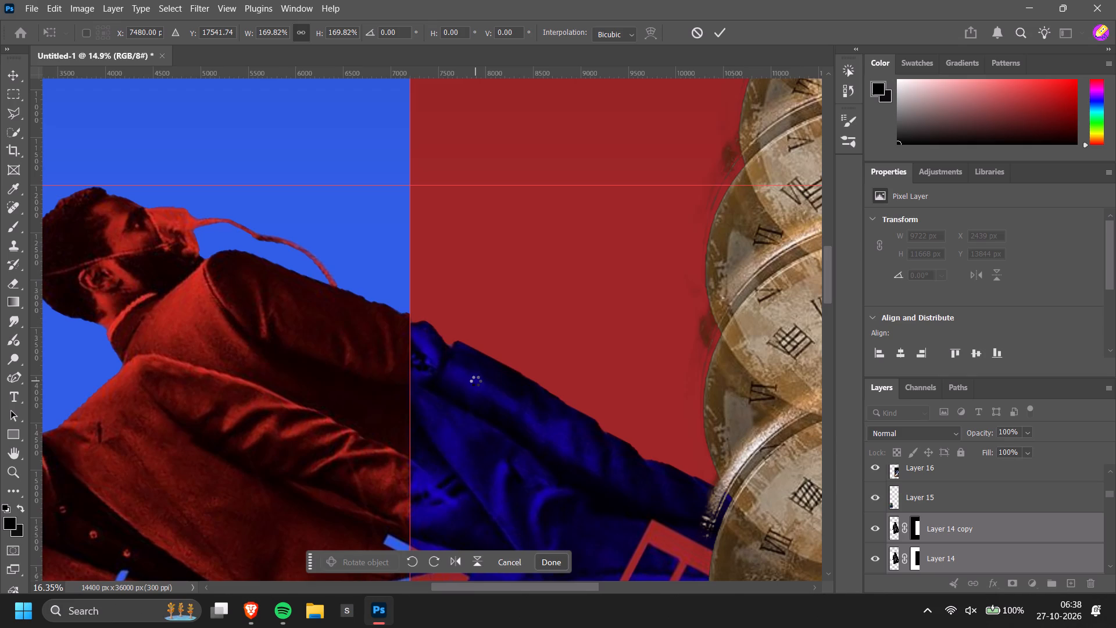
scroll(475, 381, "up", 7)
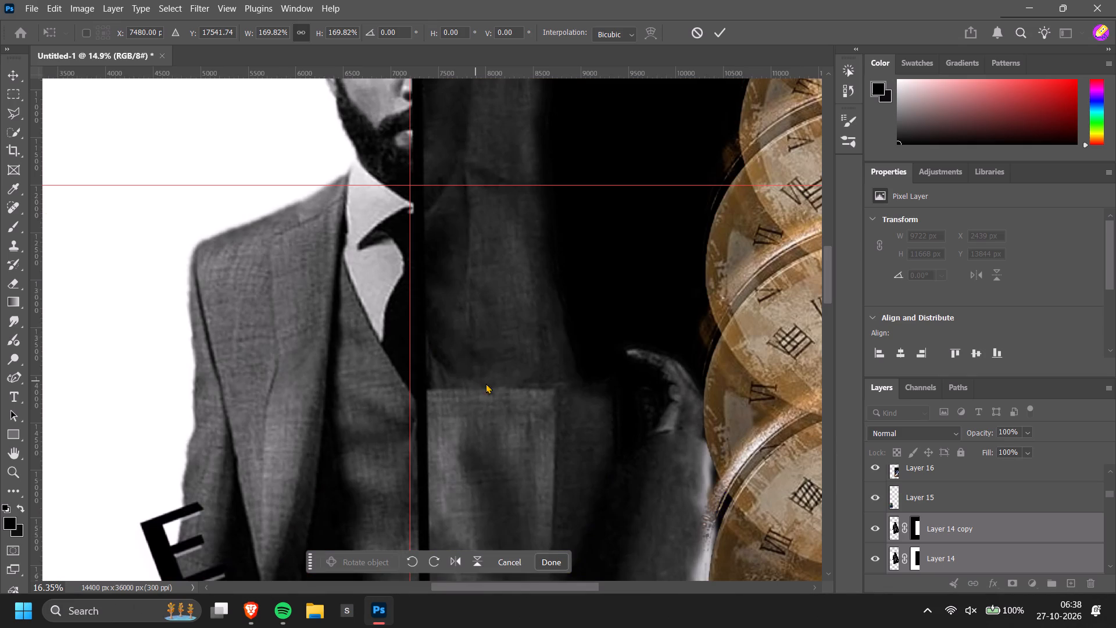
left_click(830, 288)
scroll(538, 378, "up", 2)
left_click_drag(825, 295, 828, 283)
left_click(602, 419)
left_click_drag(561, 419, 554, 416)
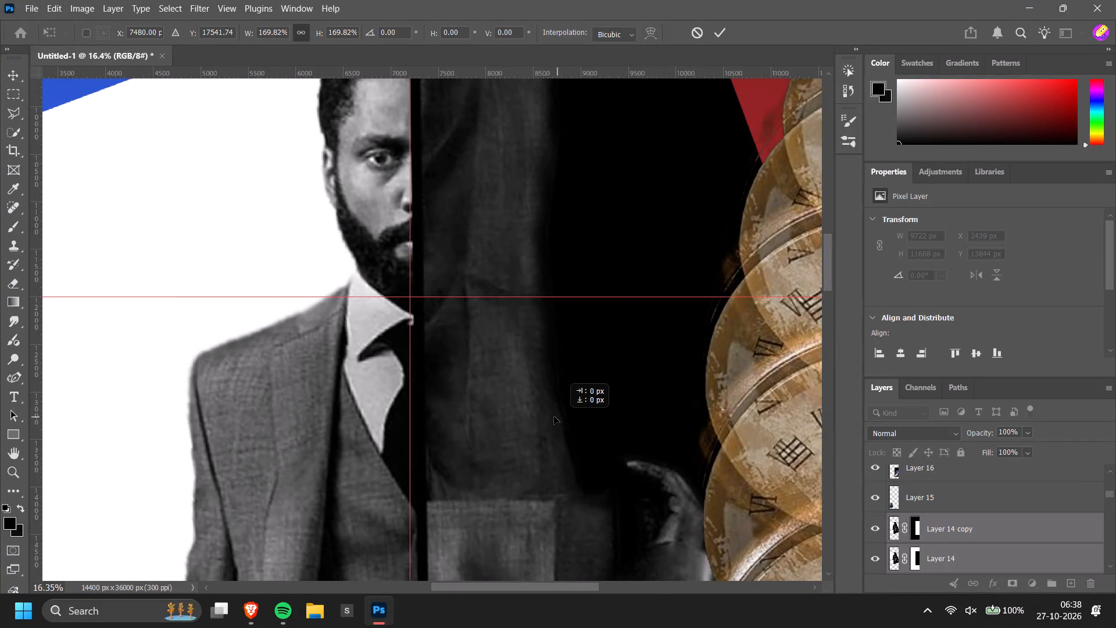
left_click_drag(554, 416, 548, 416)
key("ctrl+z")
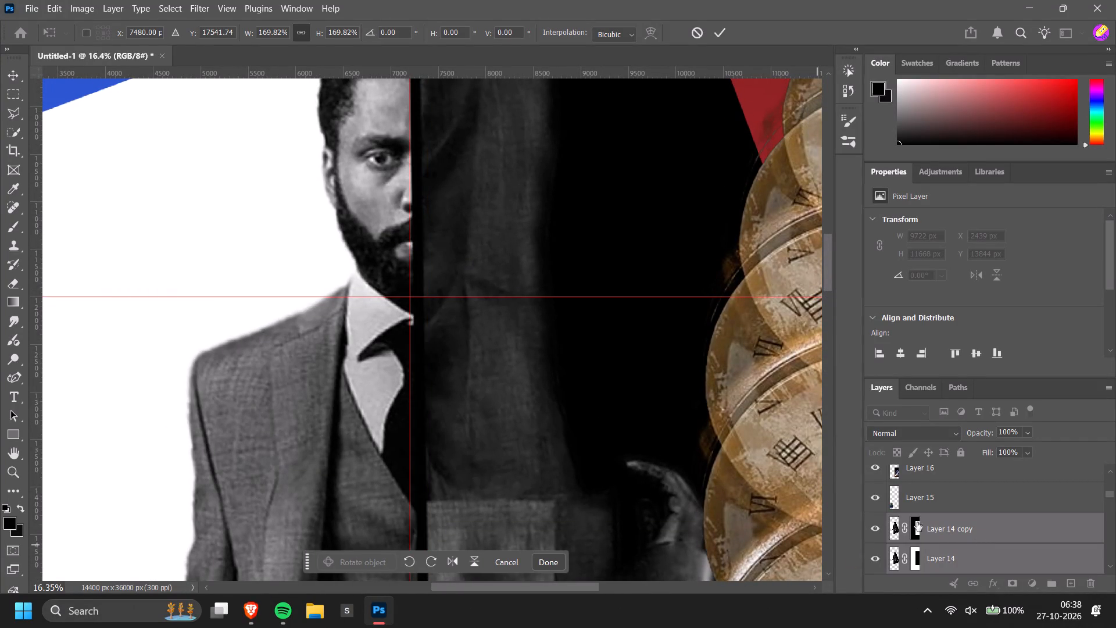
Move both enlarged poster halves left to about X 7382 px so their split sits near the vertical centre guide, and apply the transform.
left_click_drag(470, 382, 461, 380)
scroll(515, 402, "down", 7)
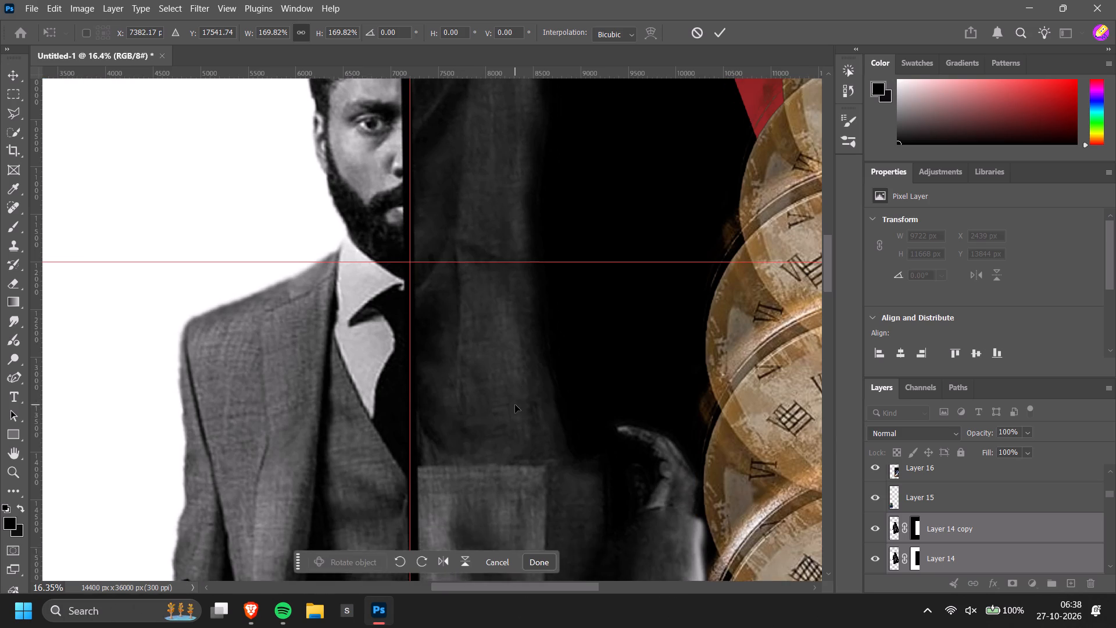
scroll(515, 405, "down", 5)
scroll(515, 406, "down", 11, "alt")
scroll(516, 415, "down", 16)
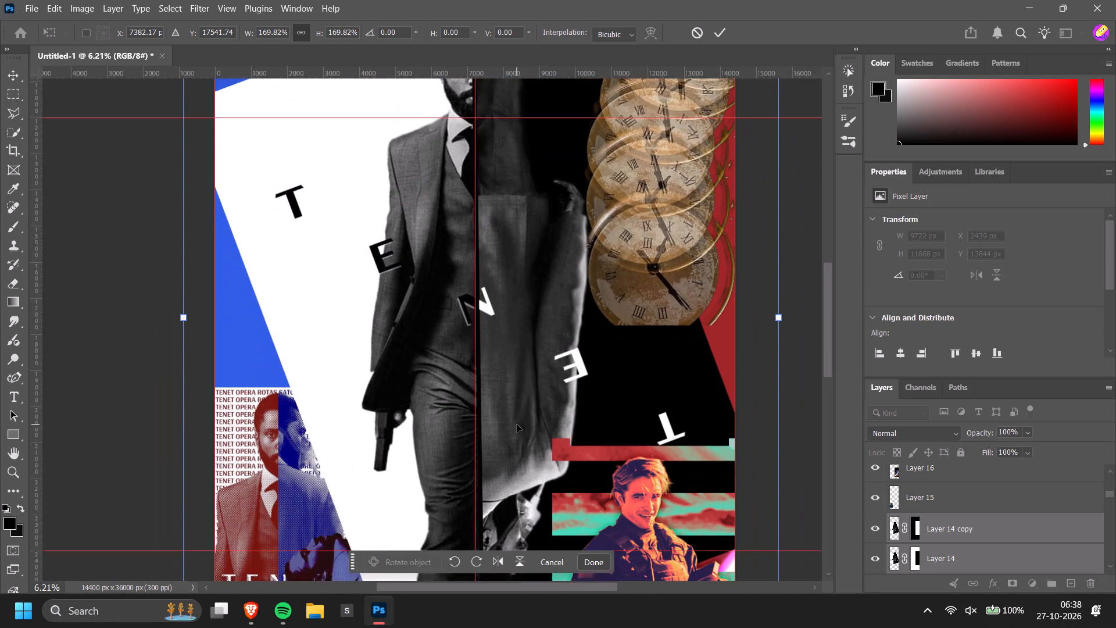
scroll(517, 424, "down", 14)
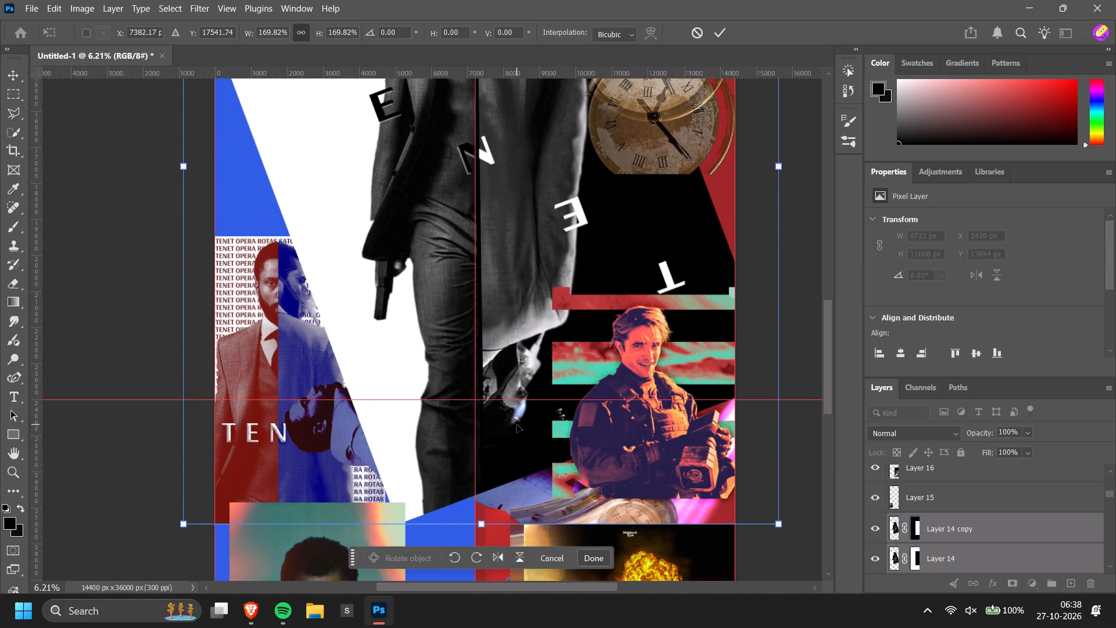
scroll(503, 387, "up", 10)
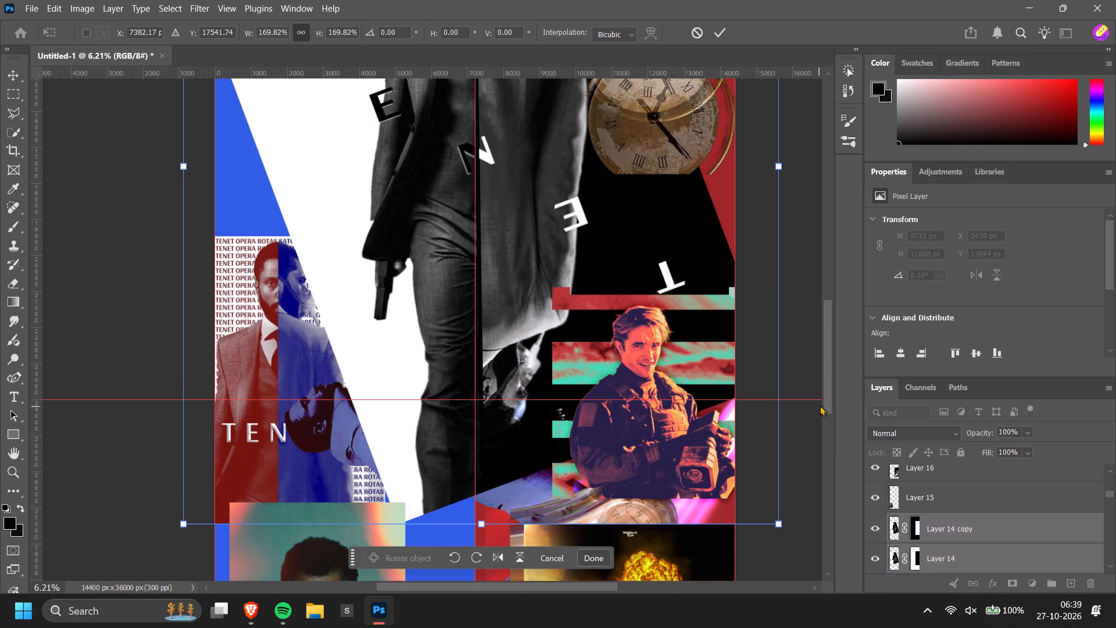
left_click_drag(826, 402, 828, 380)
left_click(809, 403)
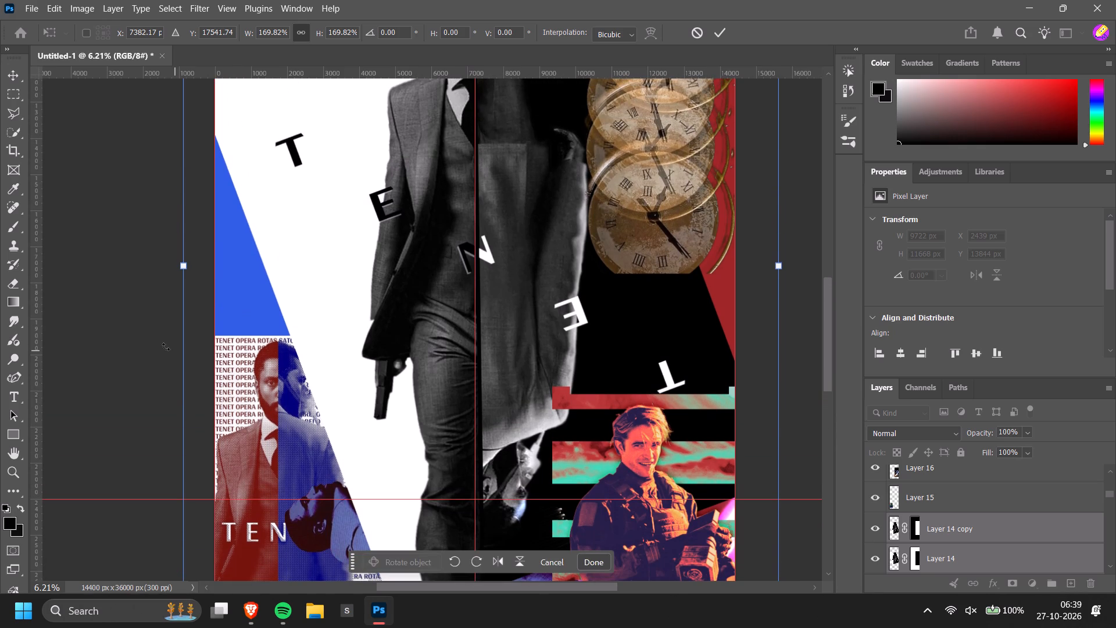
scroll(71, 225, "down", 4, "alt")
double_click(84, 281)
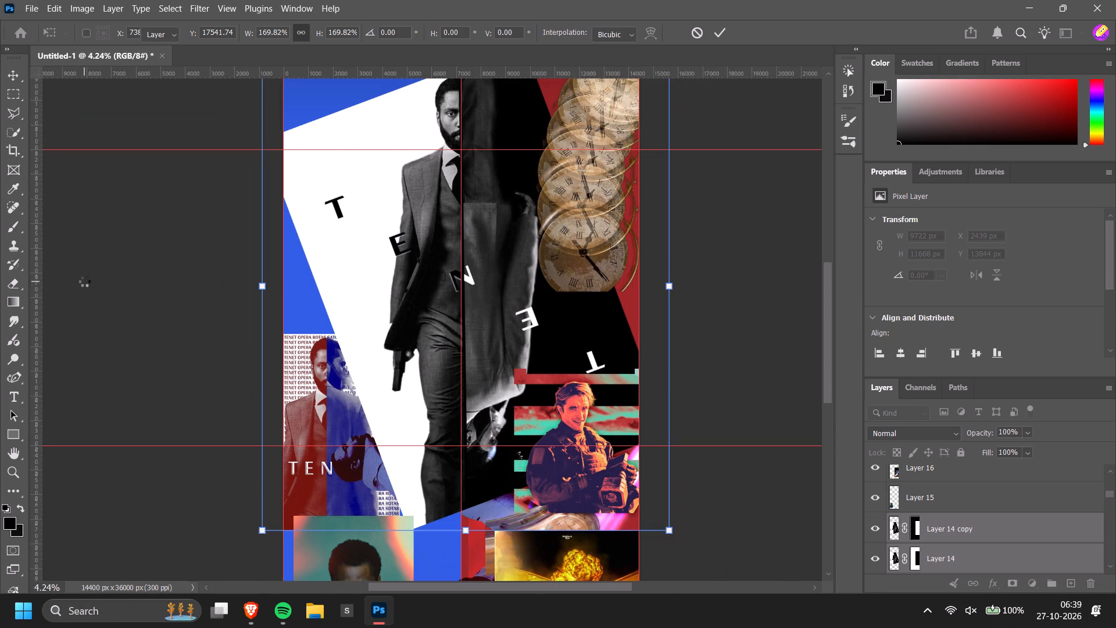
scroll(269, 379, "down", 3, "alt")
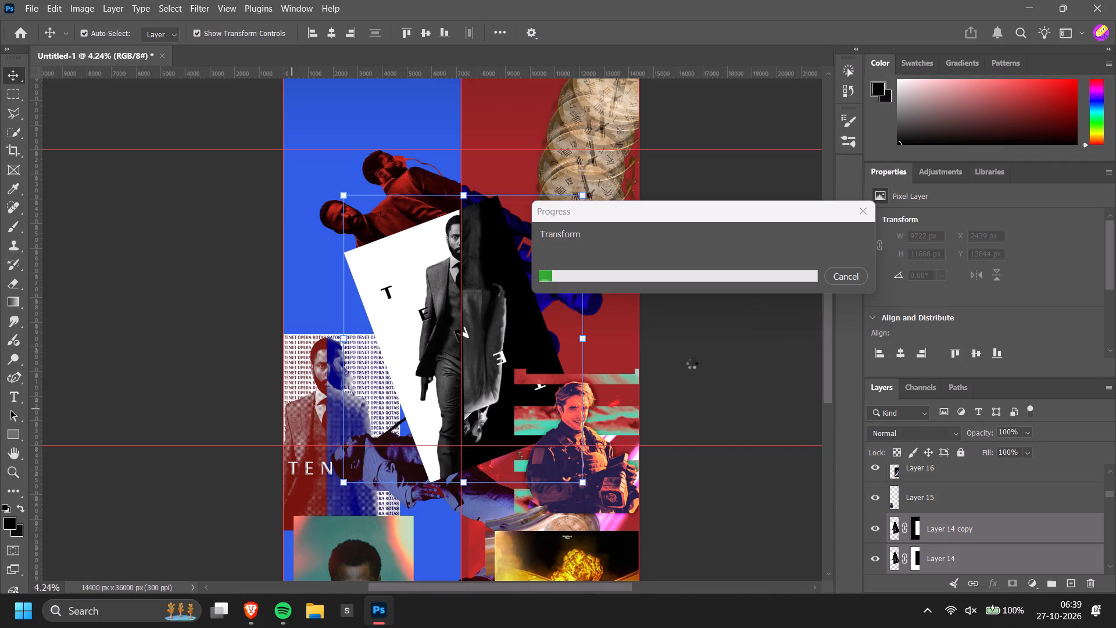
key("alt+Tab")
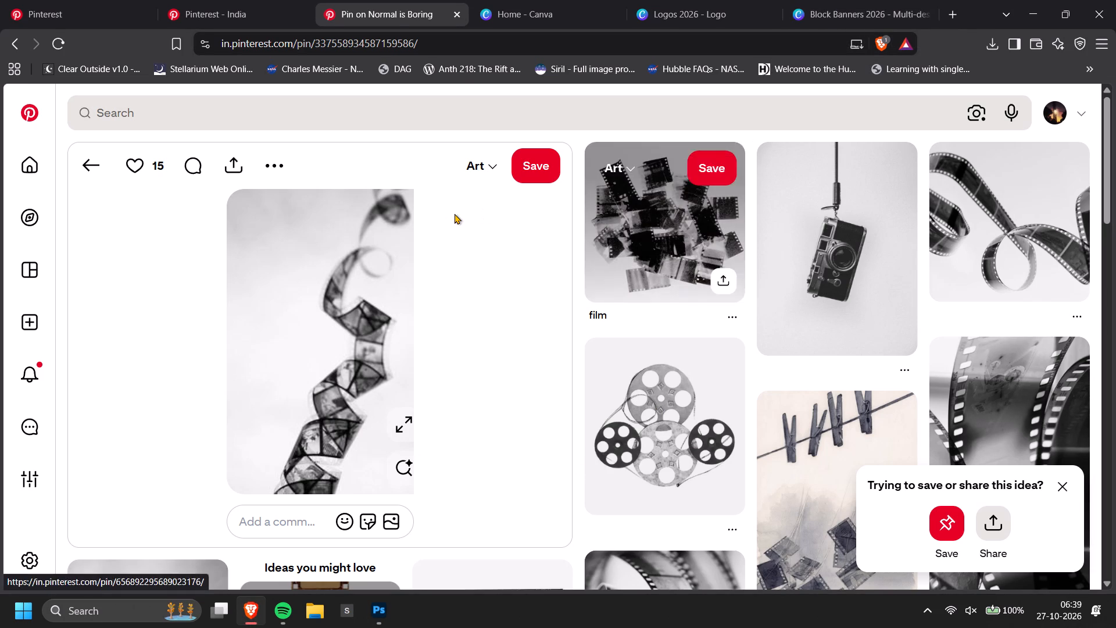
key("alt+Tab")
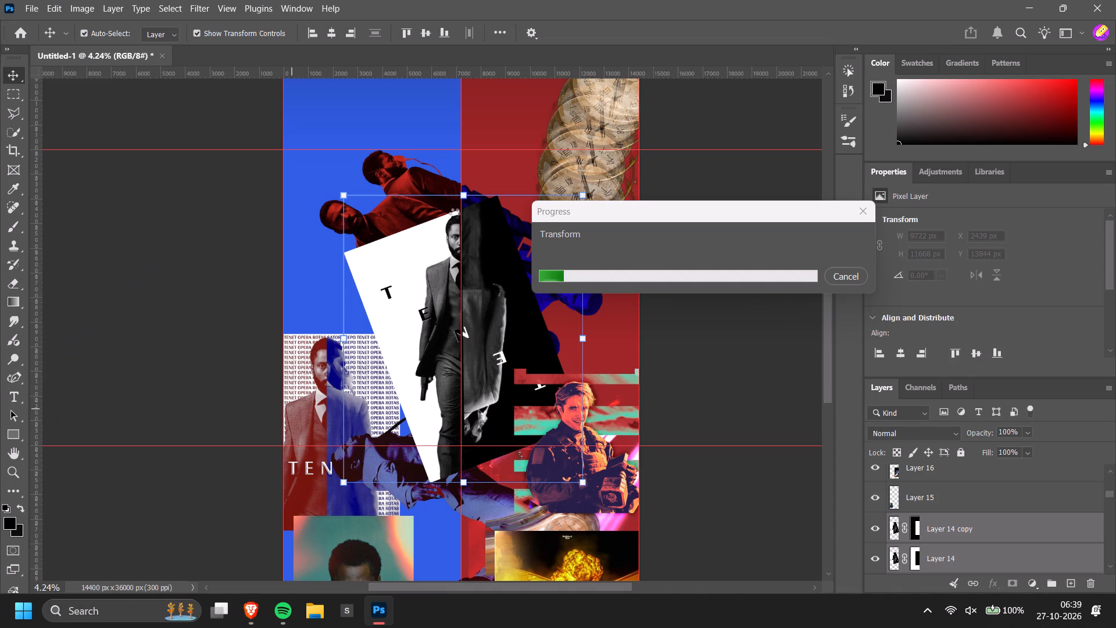
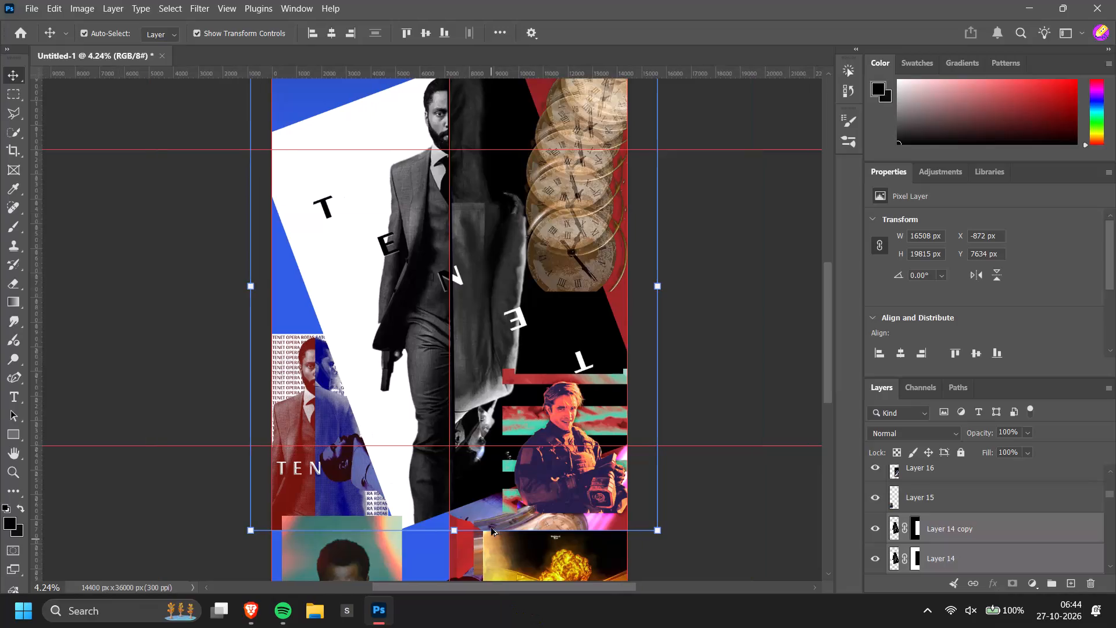
Set the blend mode of Layer 14, the white poster half over the blue side, to Multiply.
scroll(491, 524, "down", 3, "alt")
scroll(709, 446, "down", 2)
left_click(432, 361)
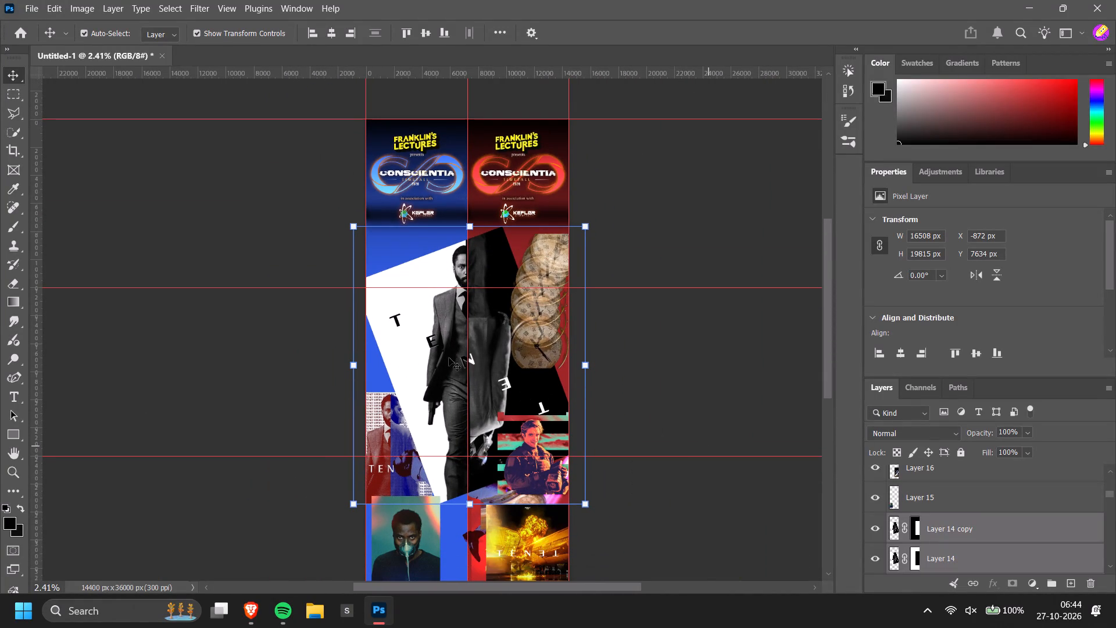
left_click(674, 345)
left_click(387, 294)
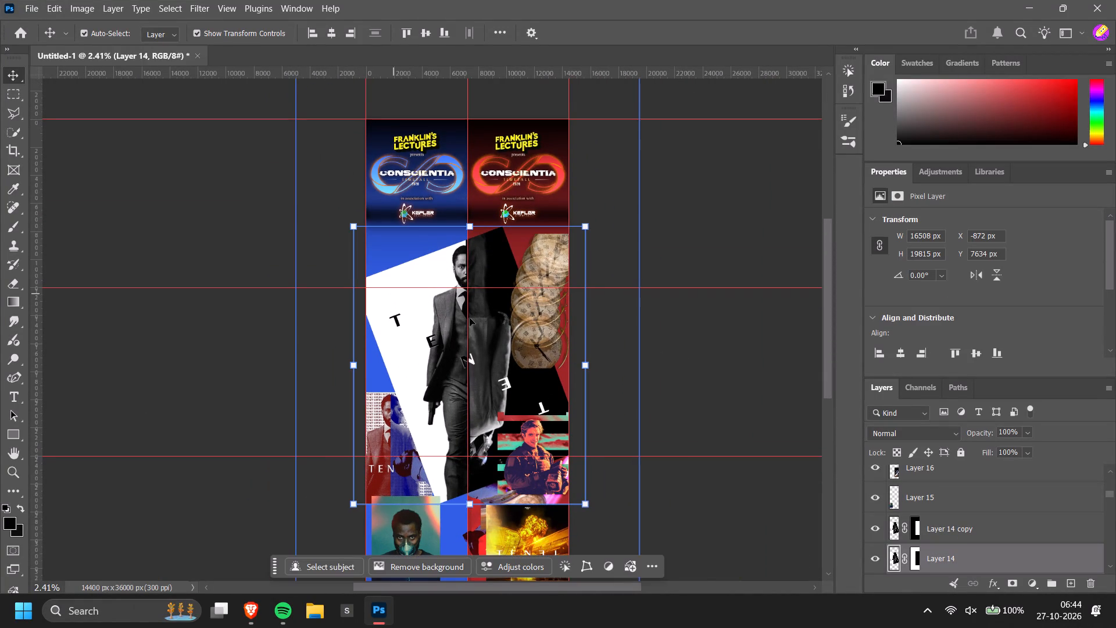
left_click(915, 413)
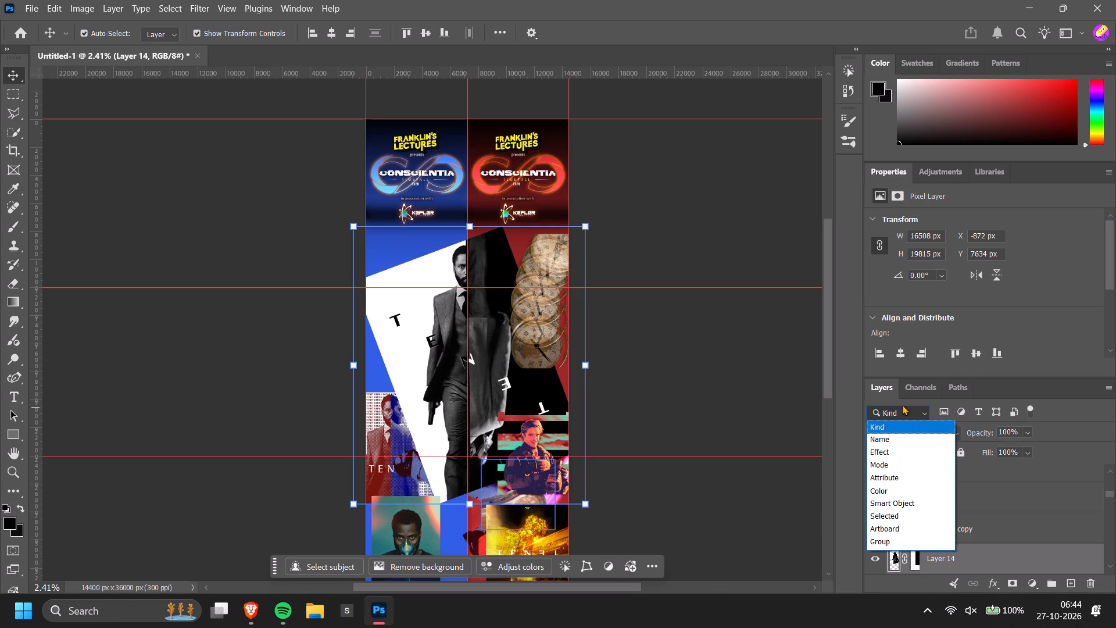
left_click(992, 328)
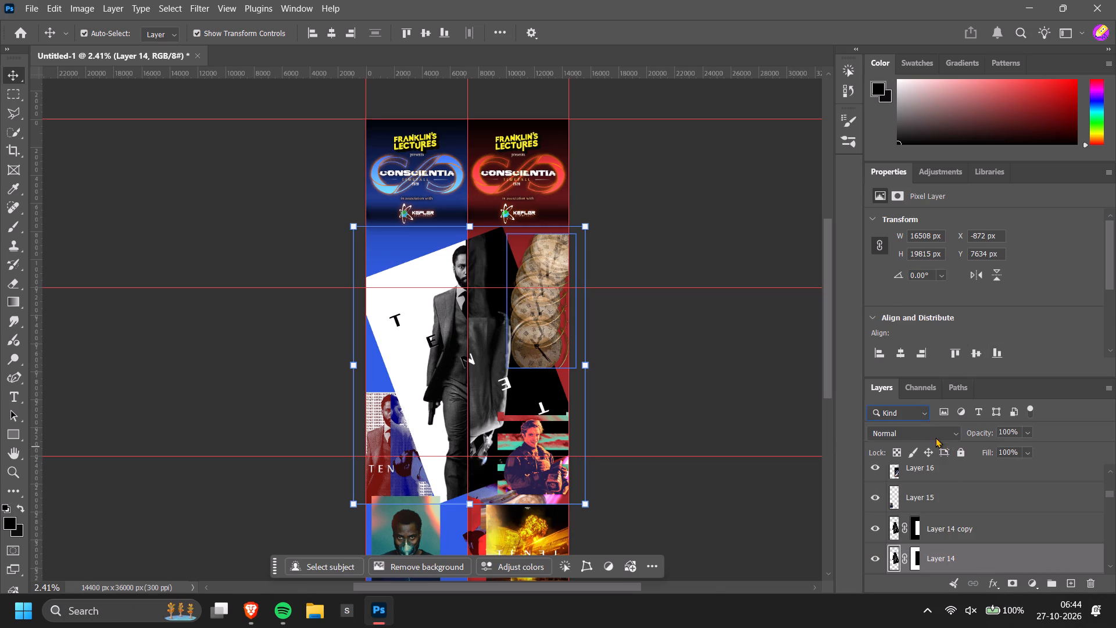
left_click(936, 437)
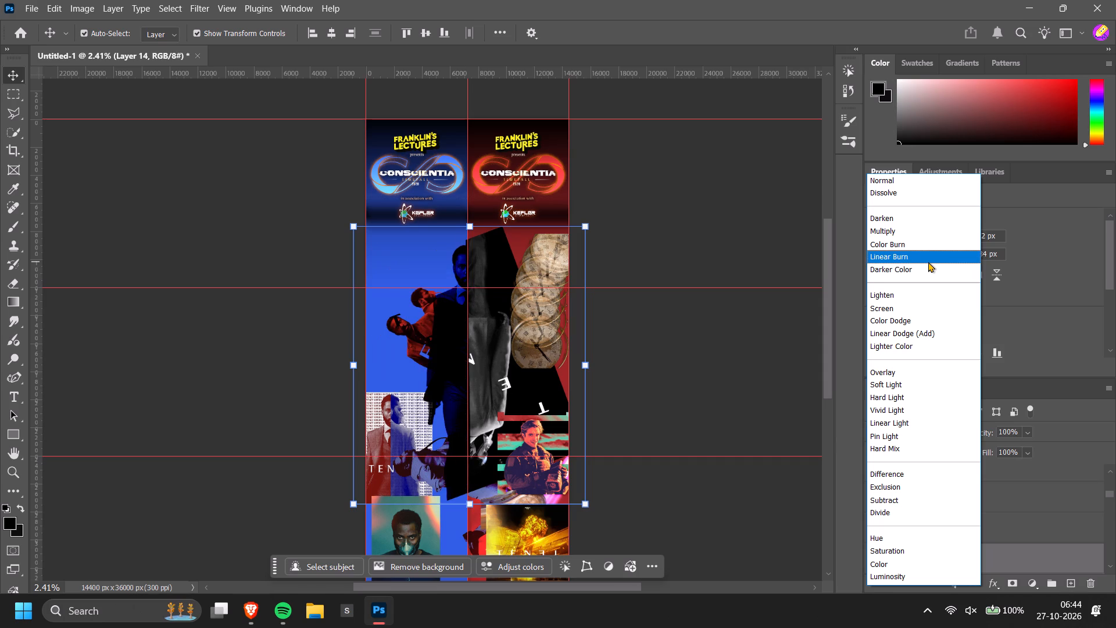
left_click(933, 231)
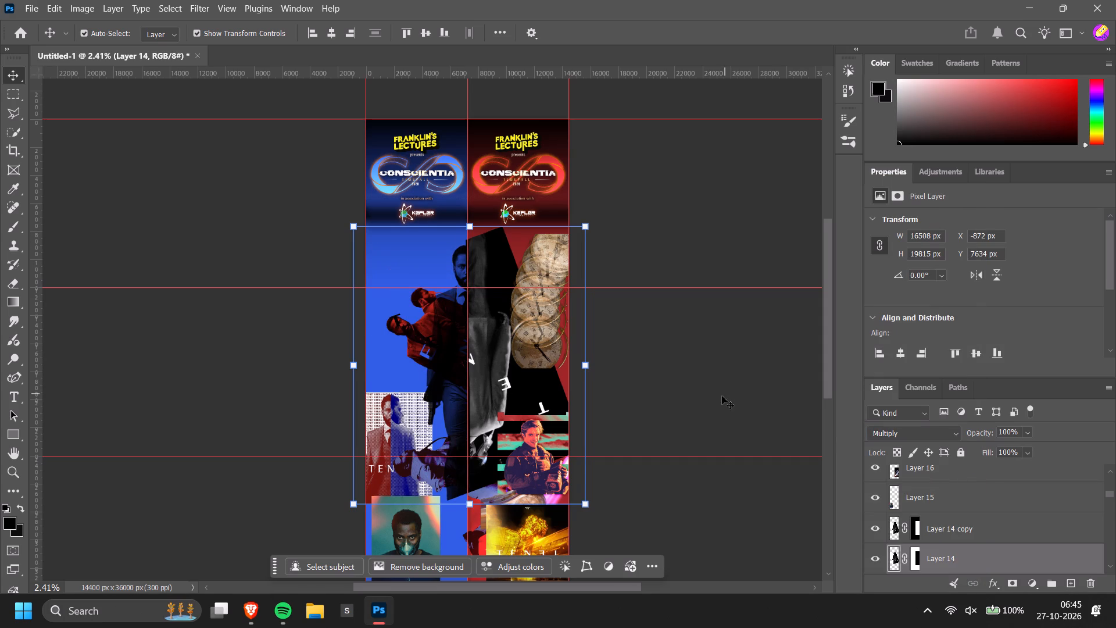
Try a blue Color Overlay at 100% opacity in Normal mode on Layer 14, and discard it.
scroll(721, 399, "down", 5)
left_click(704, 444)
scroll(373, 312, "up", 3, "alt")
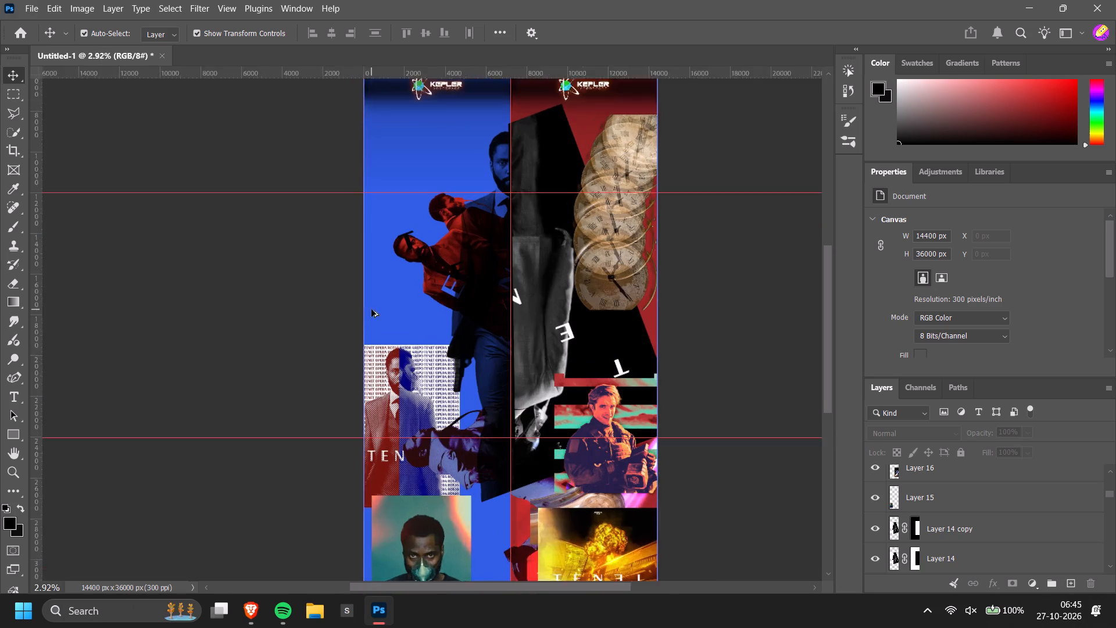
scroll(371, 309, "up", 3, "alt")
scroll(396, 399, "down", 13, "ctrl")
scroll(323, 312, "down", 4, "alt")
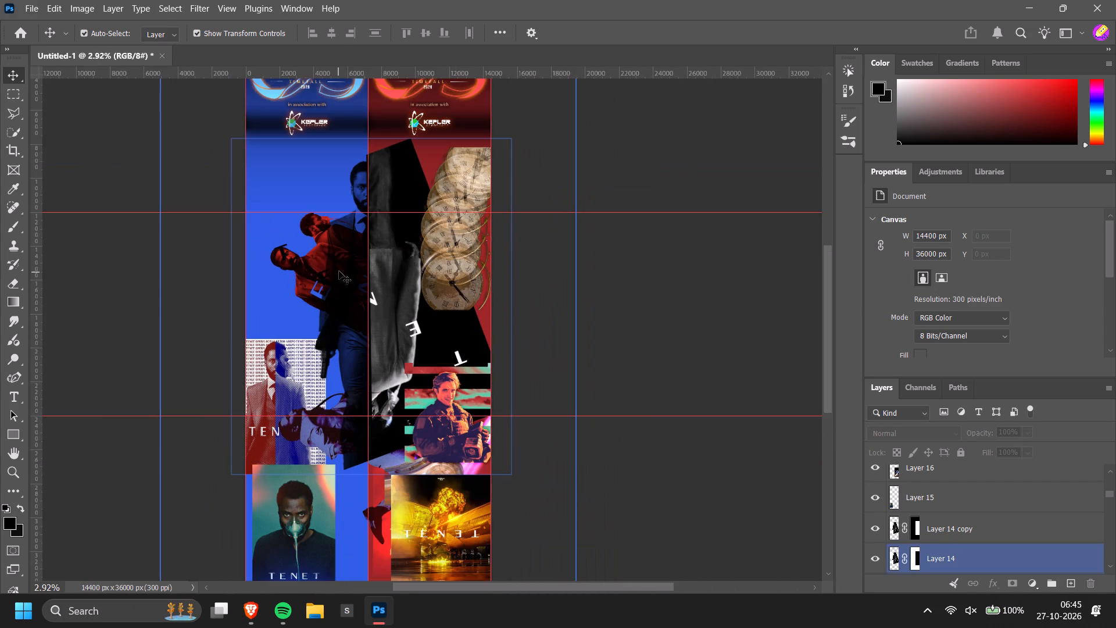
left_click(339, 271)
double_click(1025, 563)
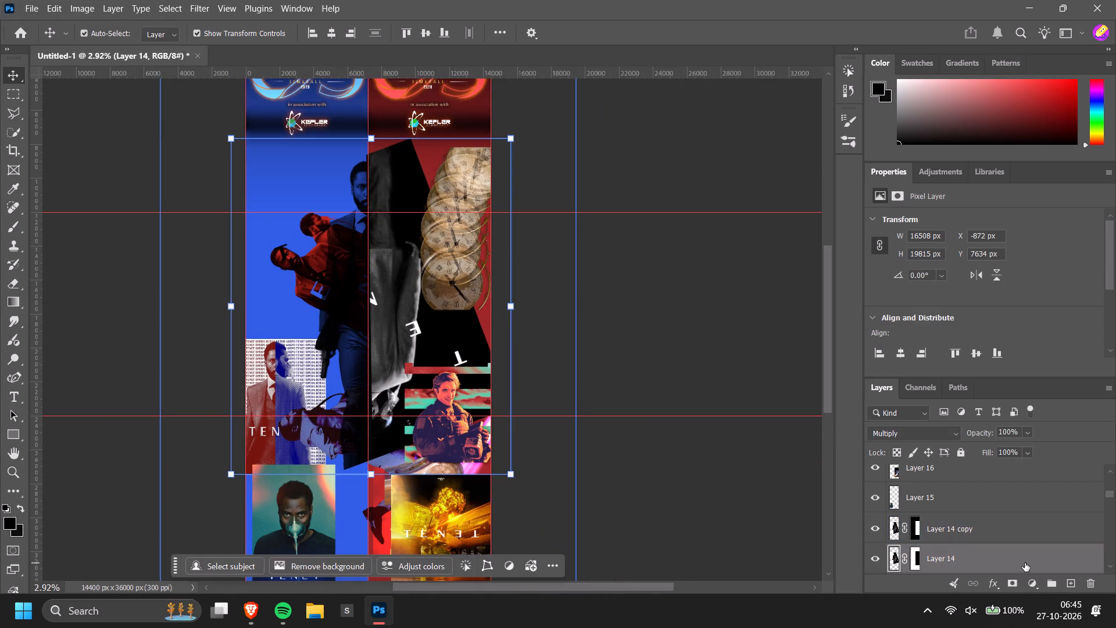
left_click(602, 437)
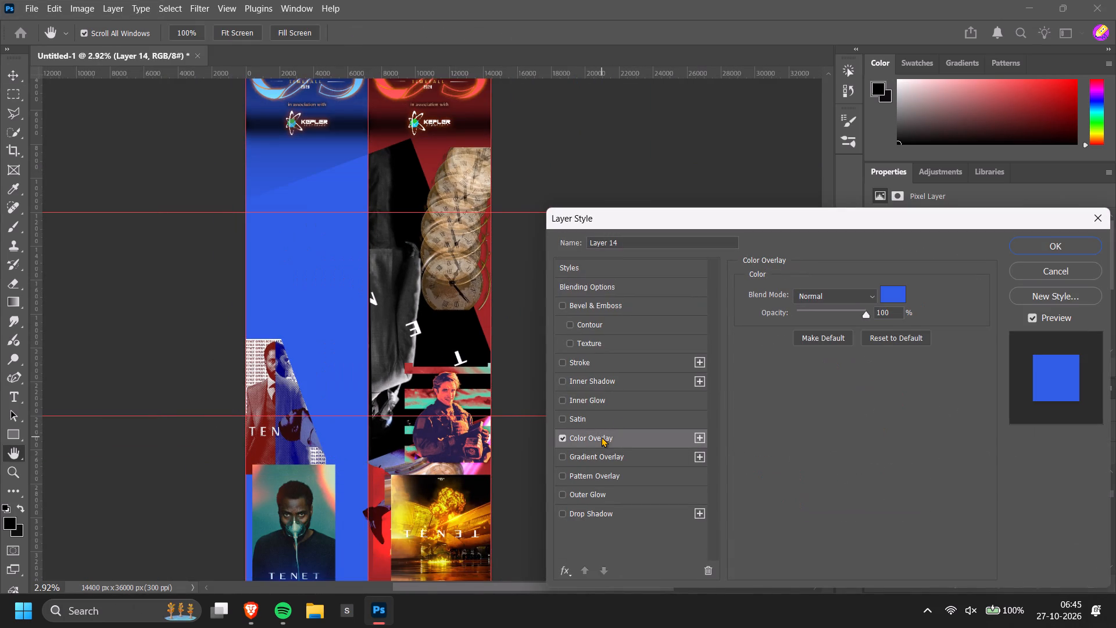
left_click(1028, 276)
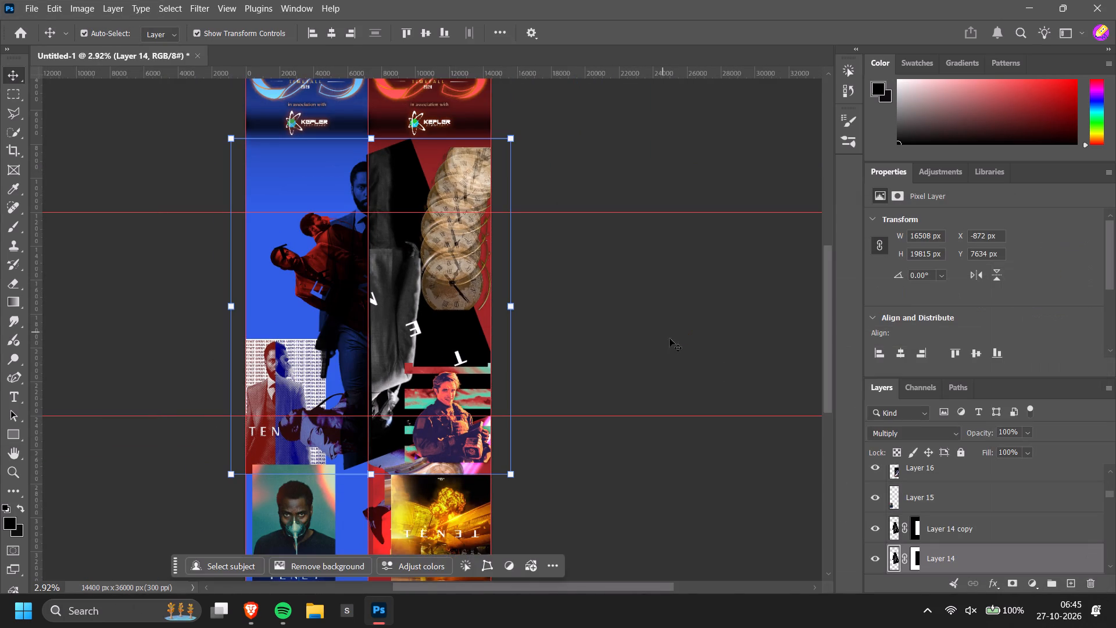
Compare other blend modes for Layer 14 and keep Multiply.
left_click(931, 434)
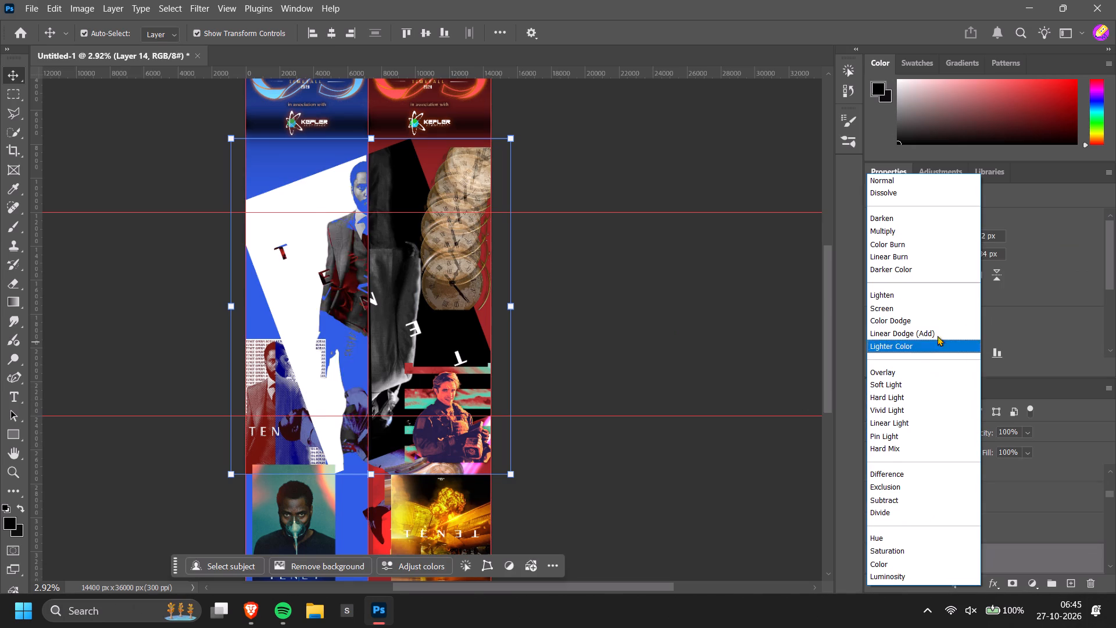
left_click(944, 235)
Enlarge Layer 14 and Layer 14 copy together, extending them downward over the lower posters, and apply the transform.
scroll(641, 337, "down", 4, "alt")
scroll(641, 338, "down", 4)
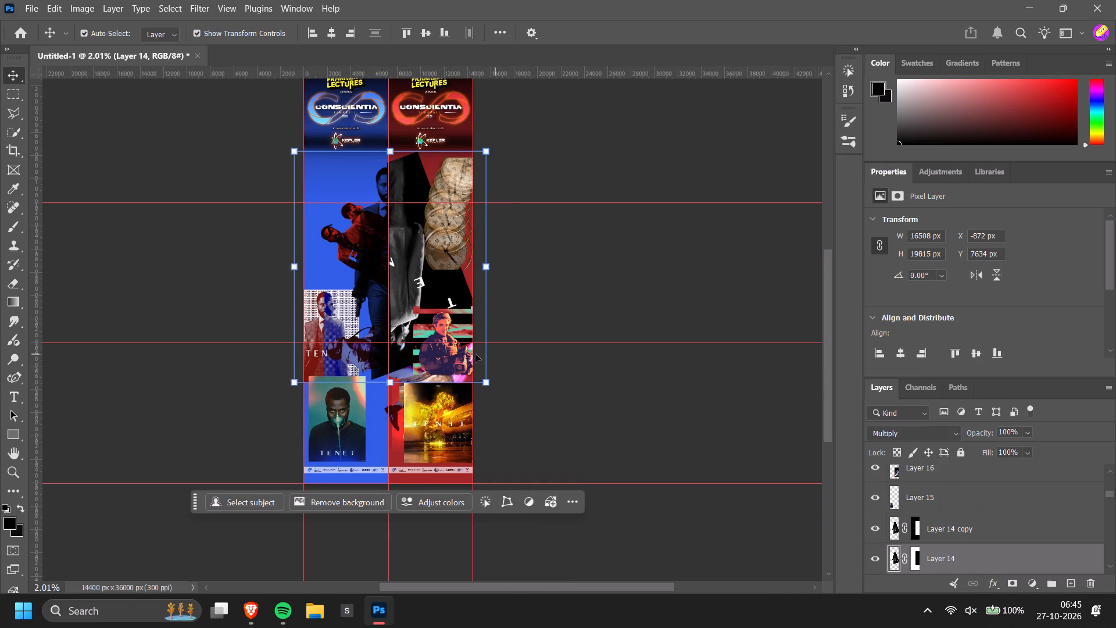
left_click(413, 252, "shift")
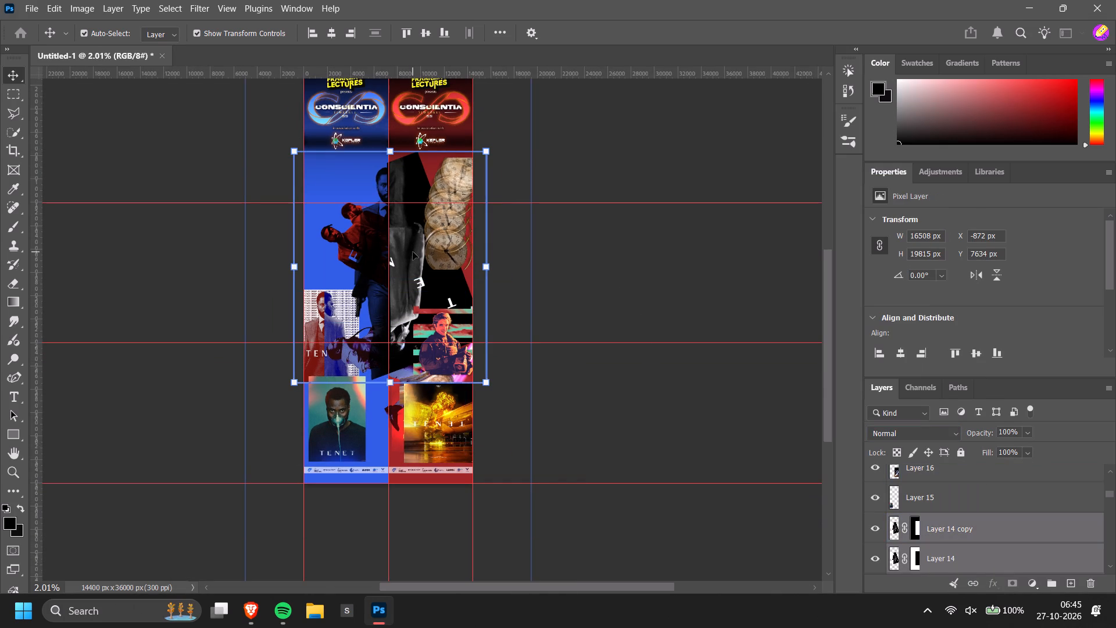
left_click_drag(389, 381, 389, 422)
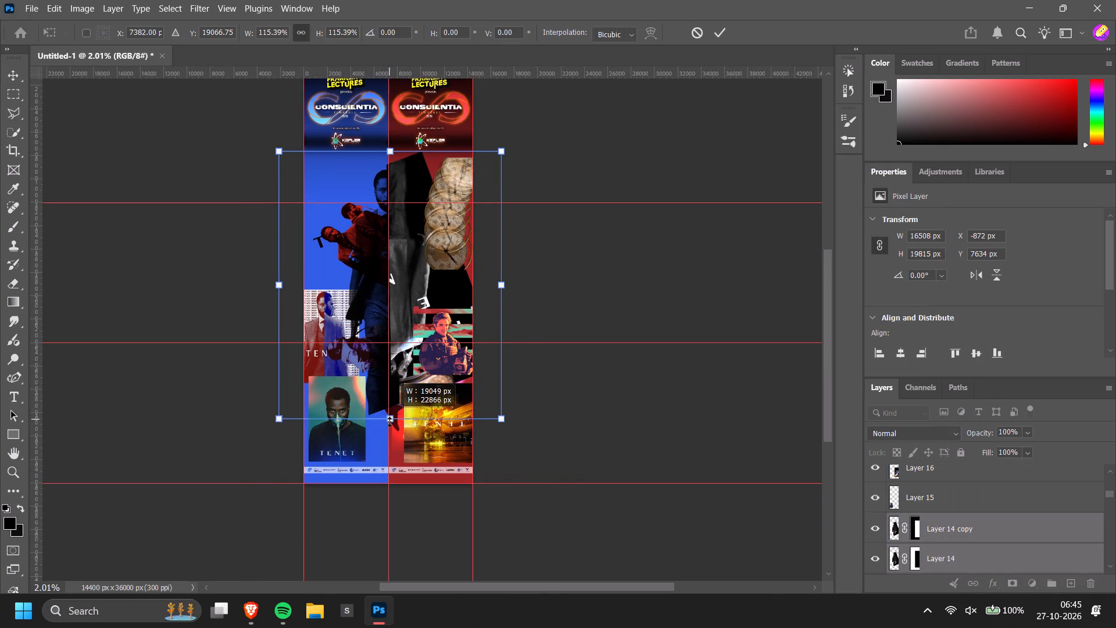
left_click_drag(389, 422, 385, 406)
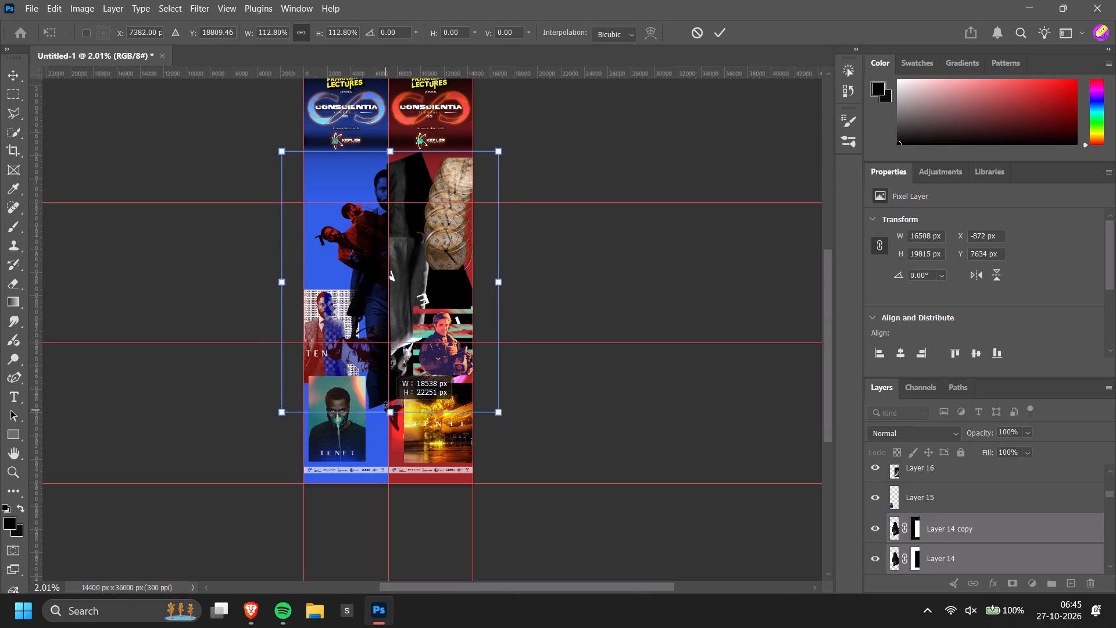
left_click_drag(385, 406, 385, 405)
left_click(505, 432)
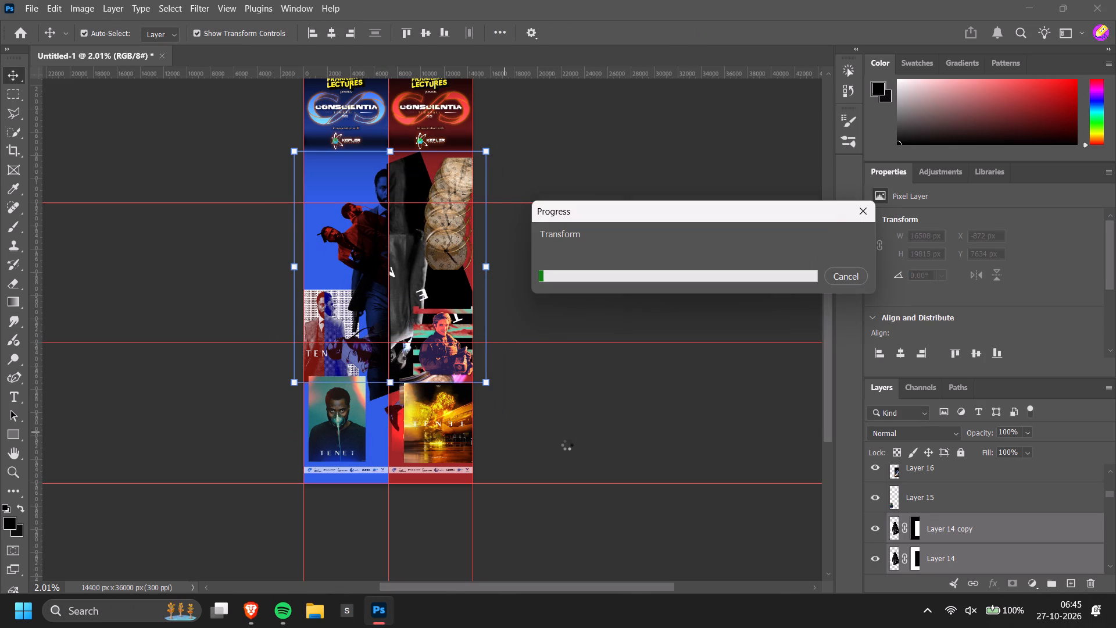
Switch to the browser and open the Block Banners 2026 design in Canva.
key("alt+Tab")
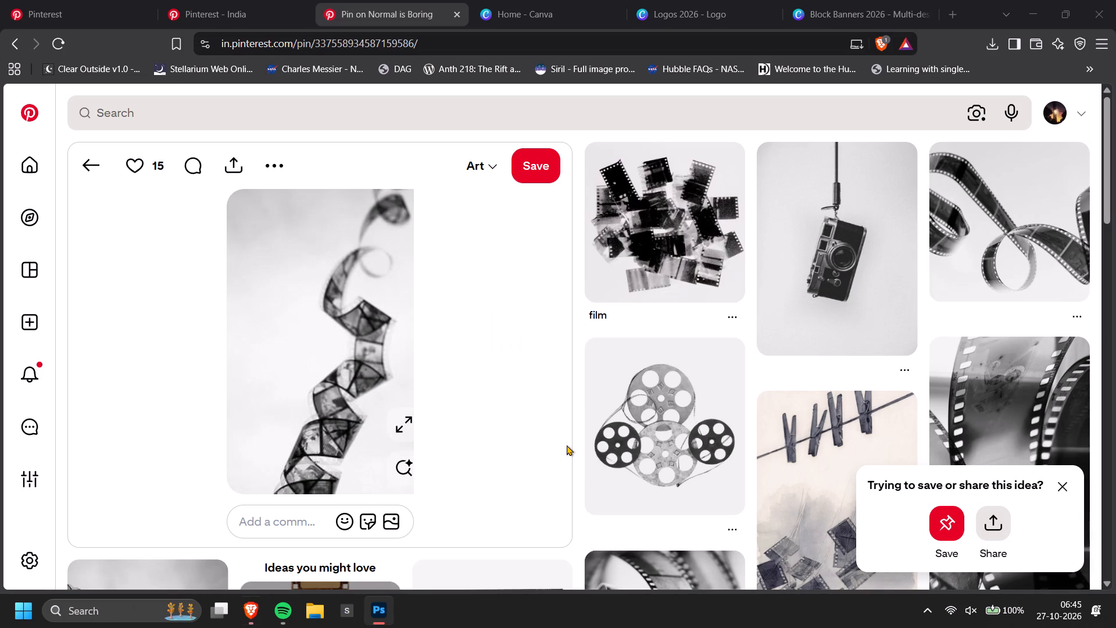
left_click(786, 0)
left_click(857, 13)
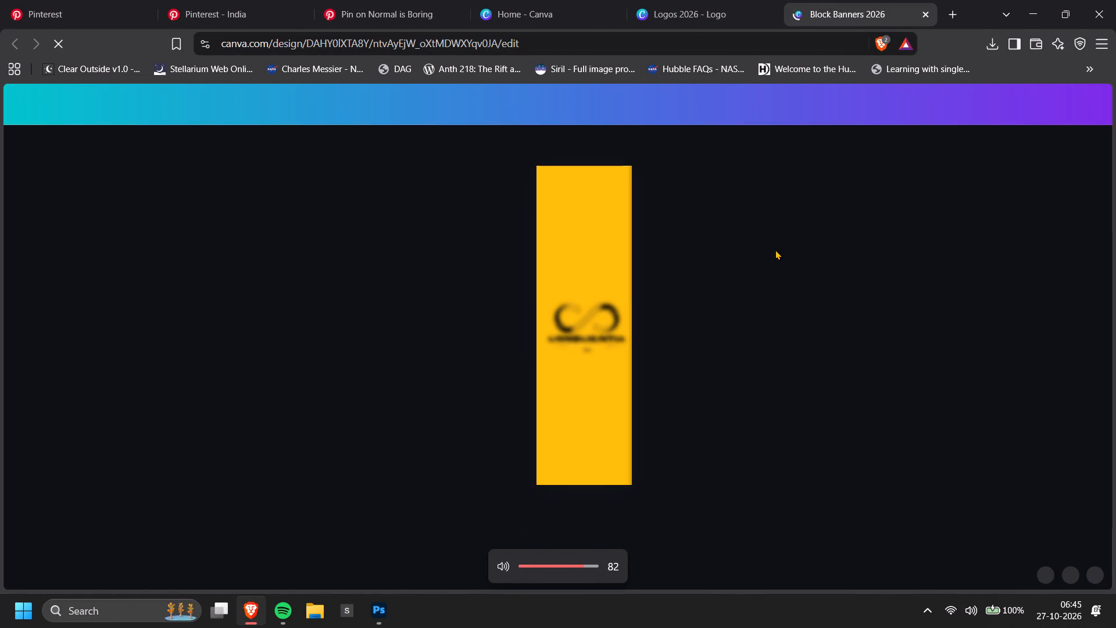
scroll(721, 177, "down", 9)
scroll(726, 229, "down", 3)
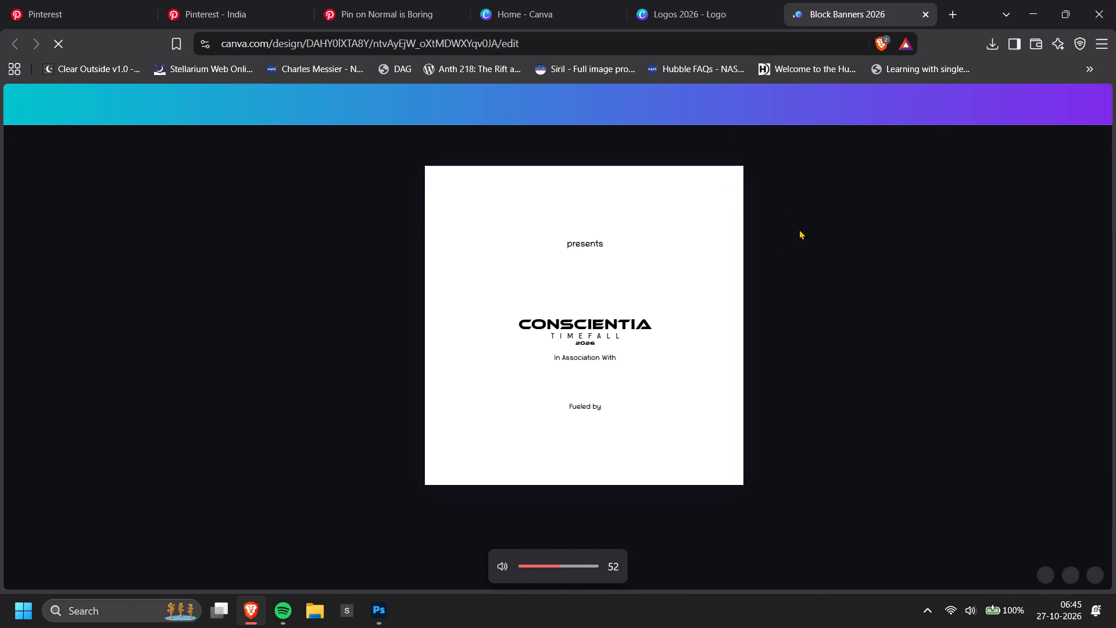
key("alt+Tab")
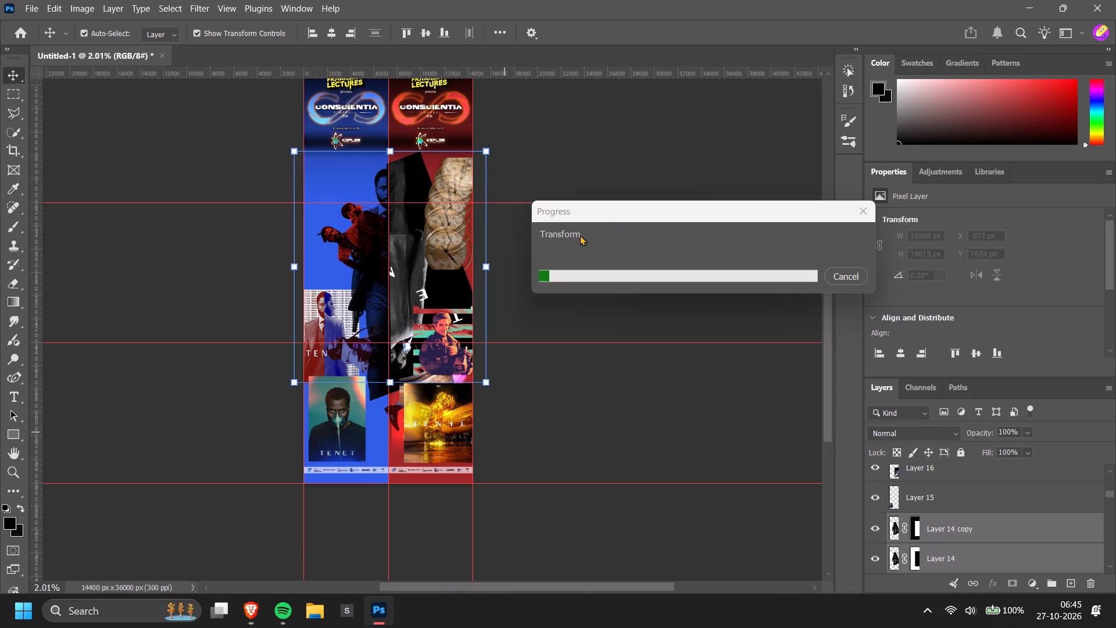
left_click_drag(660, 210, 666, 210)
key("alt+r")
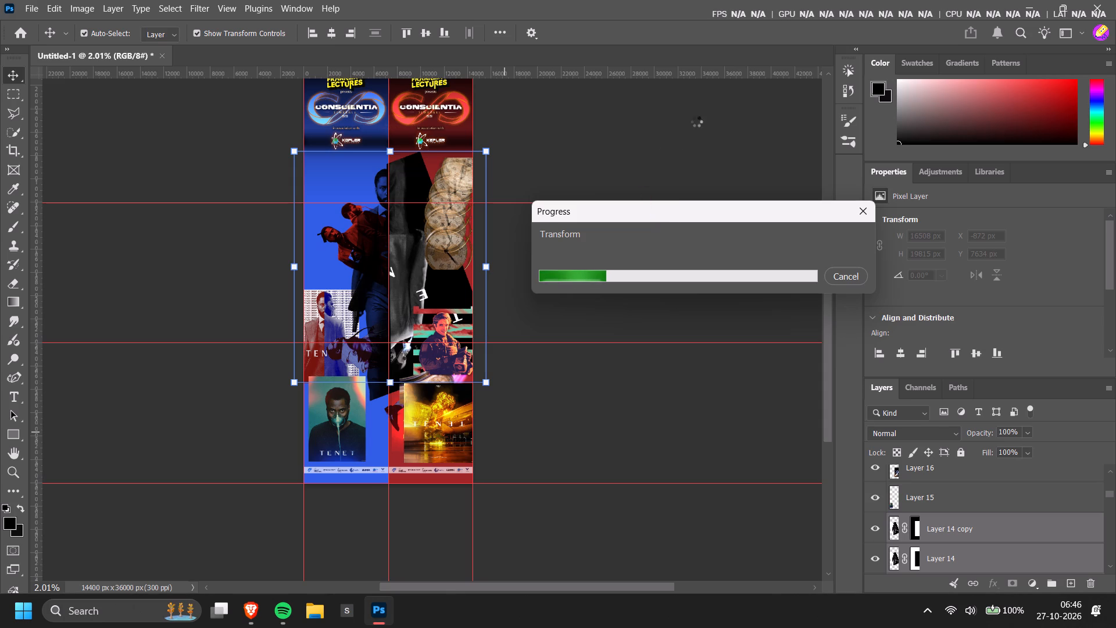
Switch back to the browser and examine the logo and sponsor layout on page 2 of the Block Banners 2026 design.
key("alt+Tab")
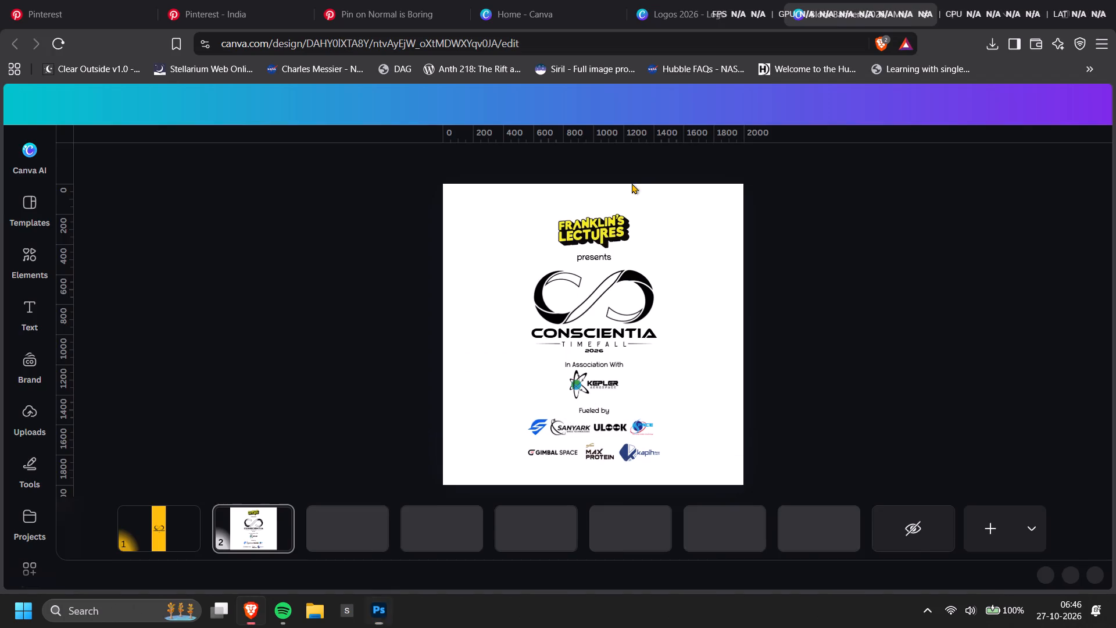
left_click(855, 9)
left_click(697, 9)
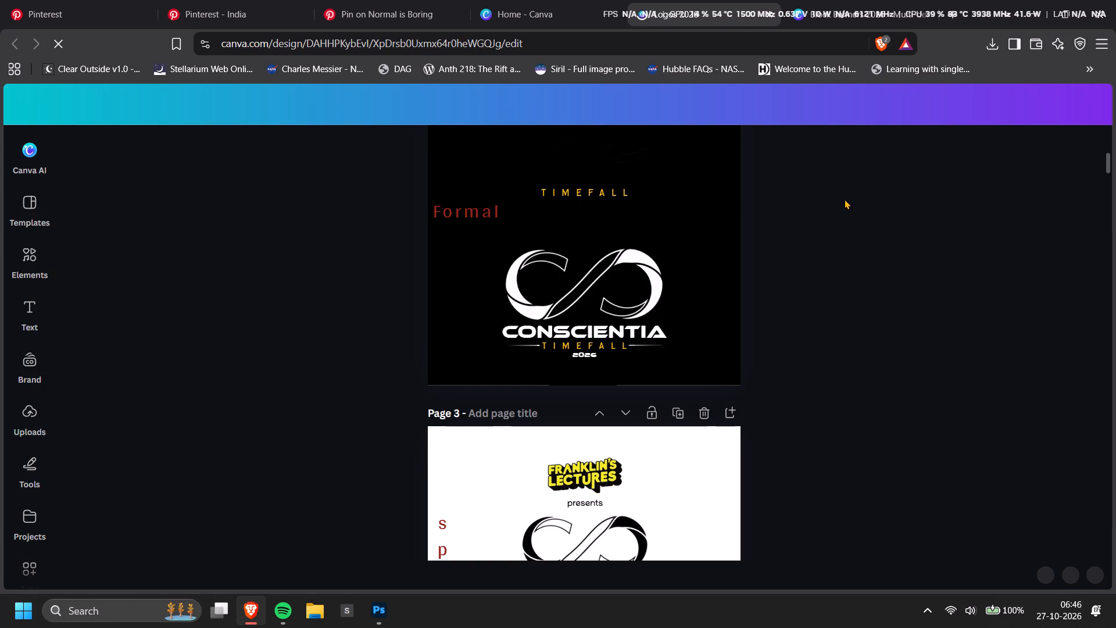
left_click(838, 0)
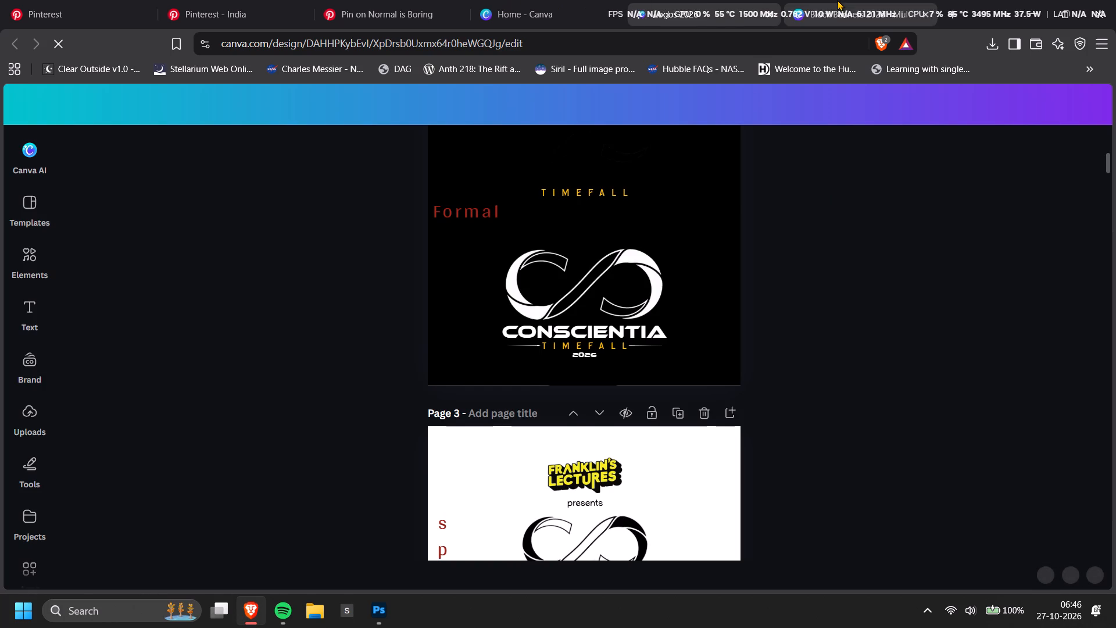
scroll(775, 261, "up", 1)
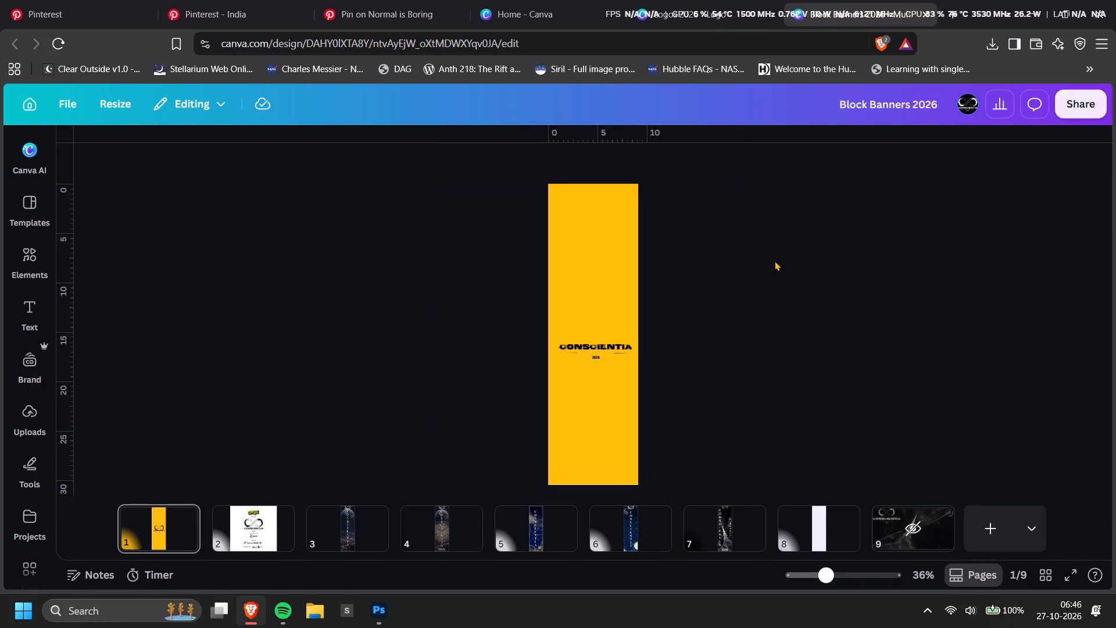
scroll(742, 267, "down", 2)
left_click(621, 235)
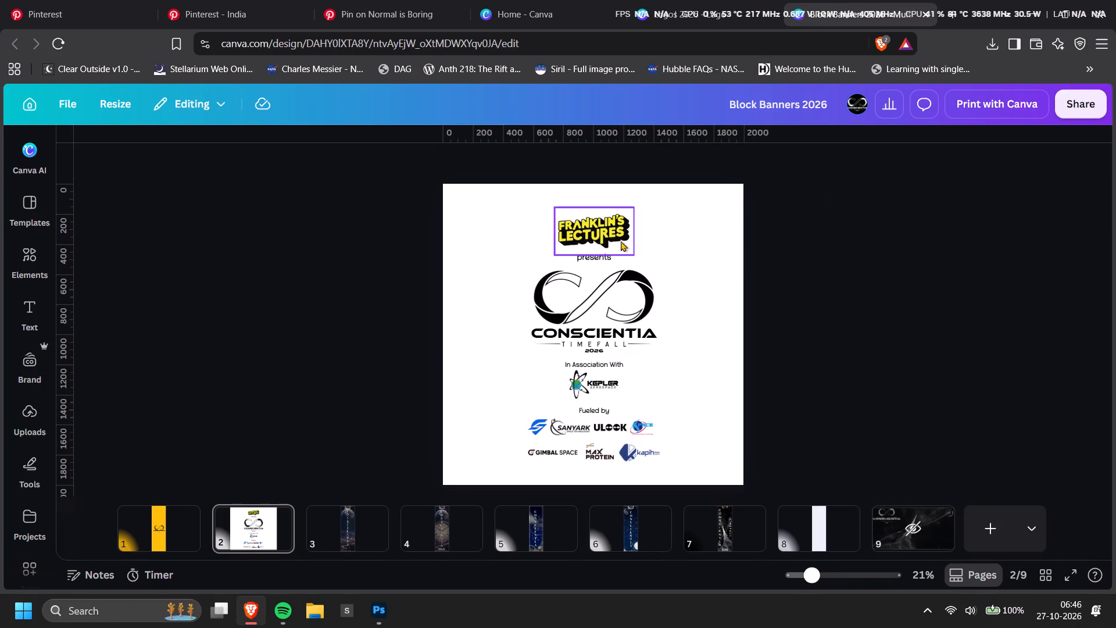
left_click(773, 271)
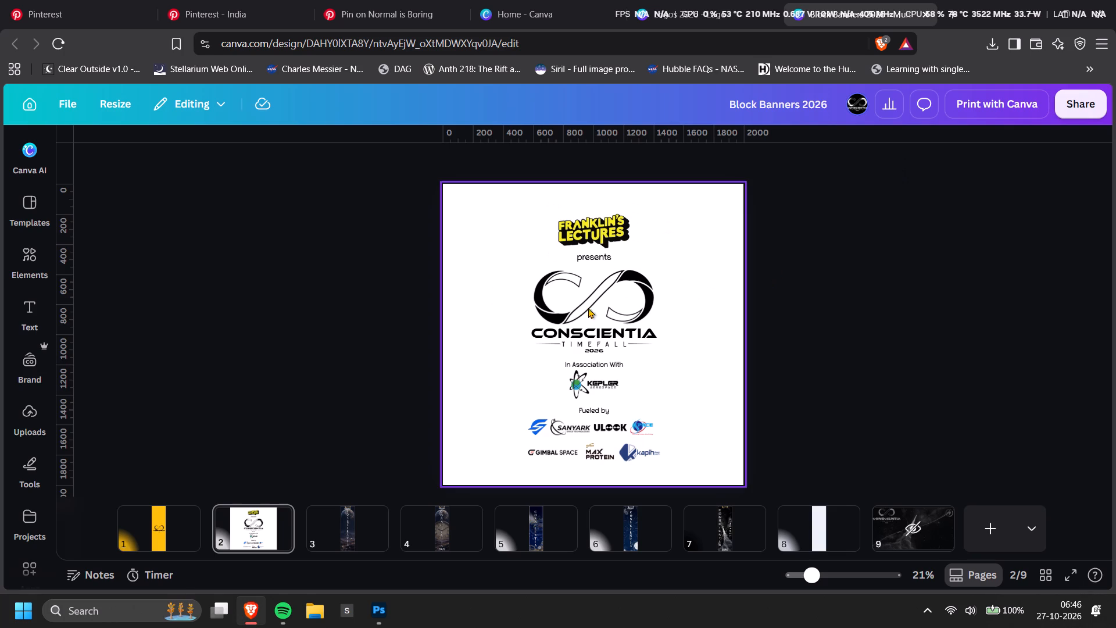
left_click(610, 216)
left_click(613, 225)
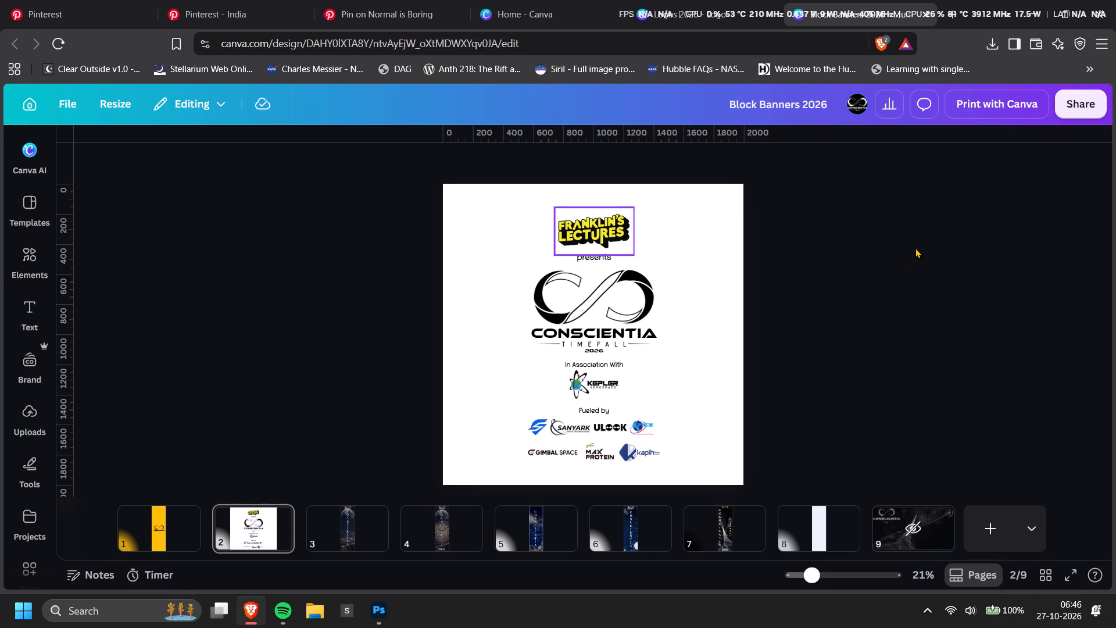
left_click(920, 243)
left_click(611, 234)
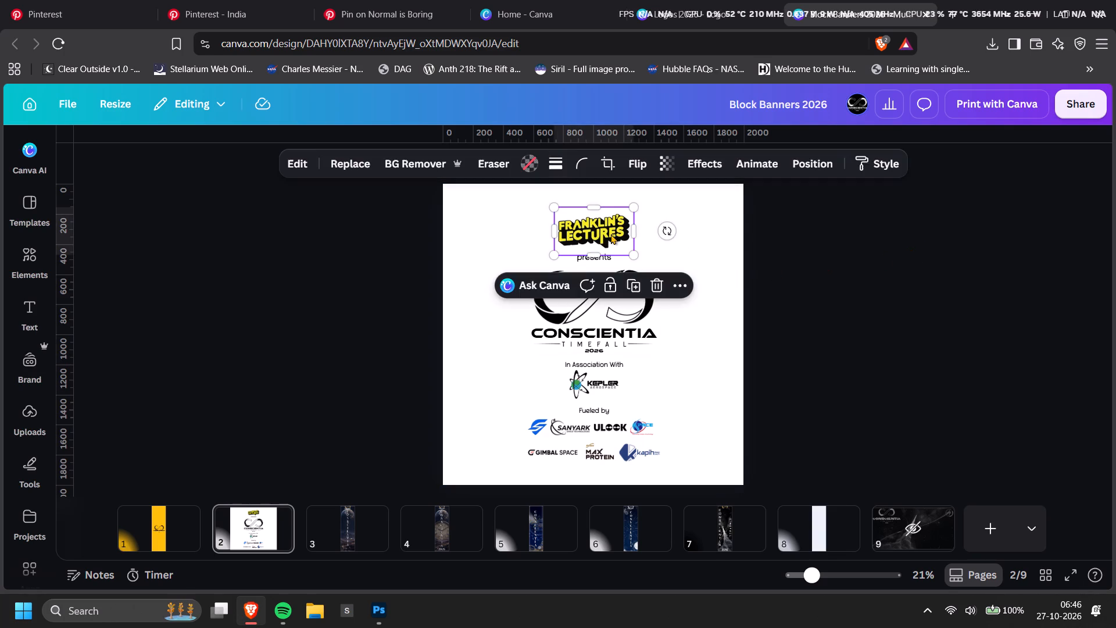
scroll(611, 240, "up", 3, "ctrl")
left_click(267, 532)
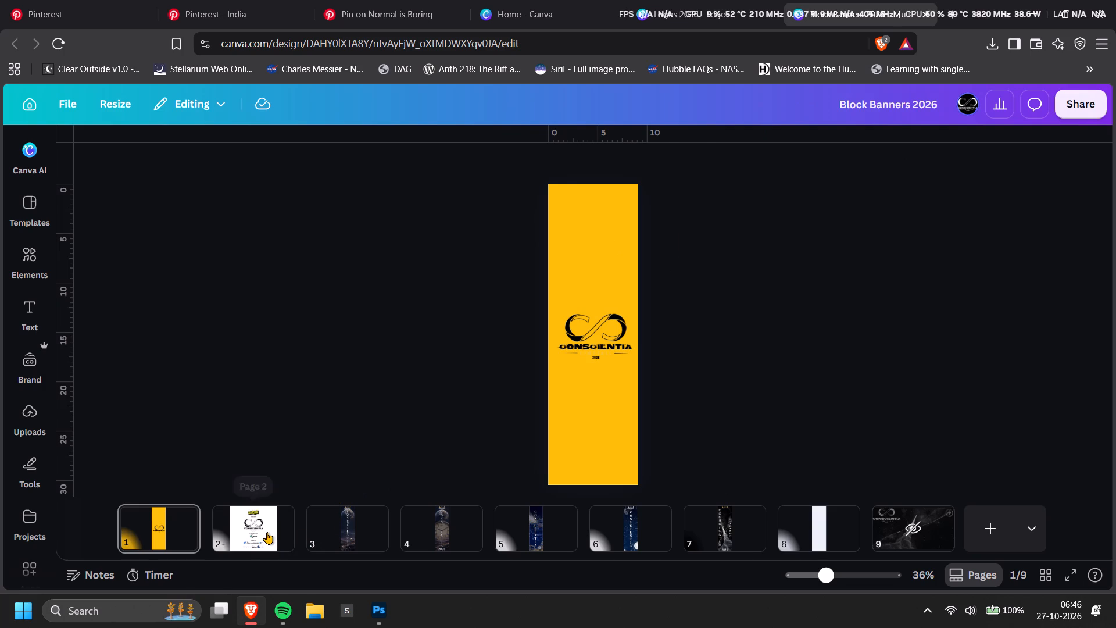
scroll(732, 235, "up", 3, "ctrl")
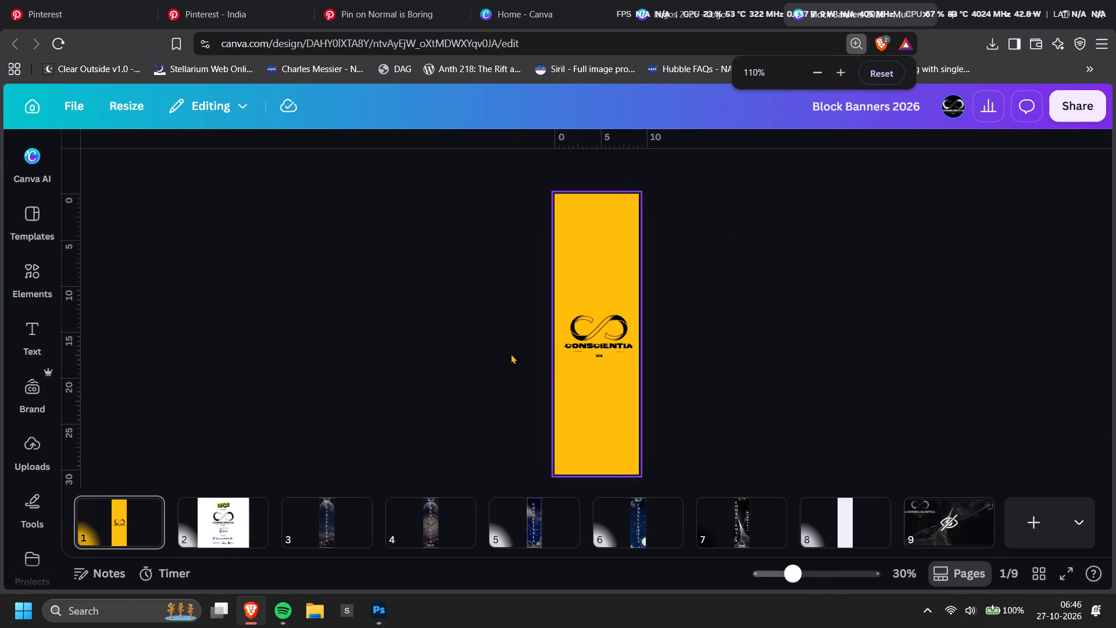
left_click(230, 545)
scroll(795, 312, "down", 1, "ctrl")
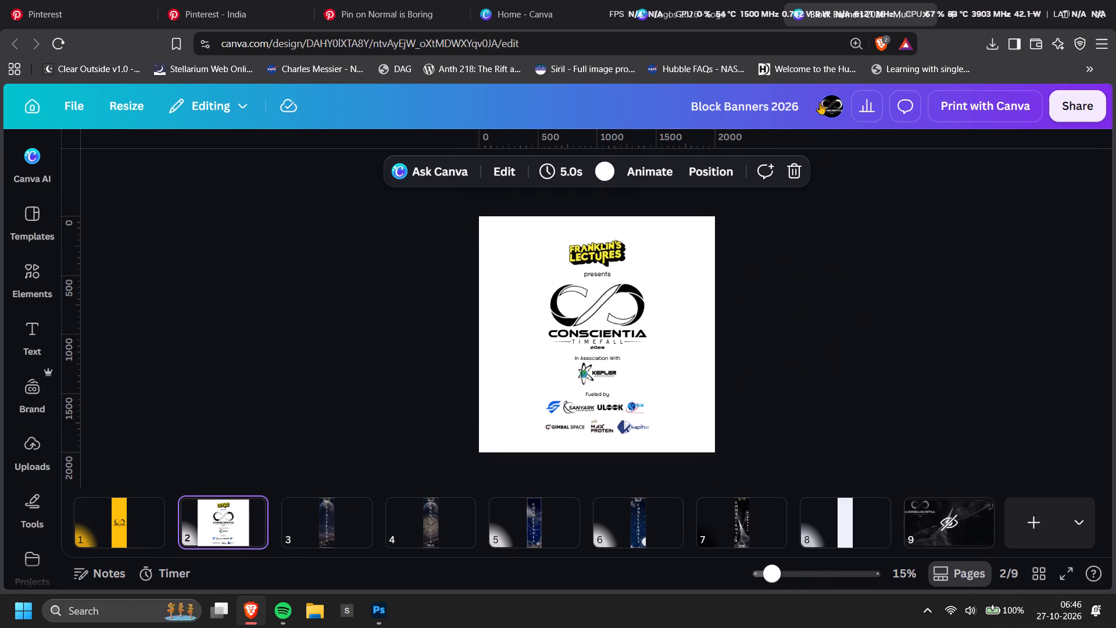
left_click(863, 39)
left_click(885, 75)
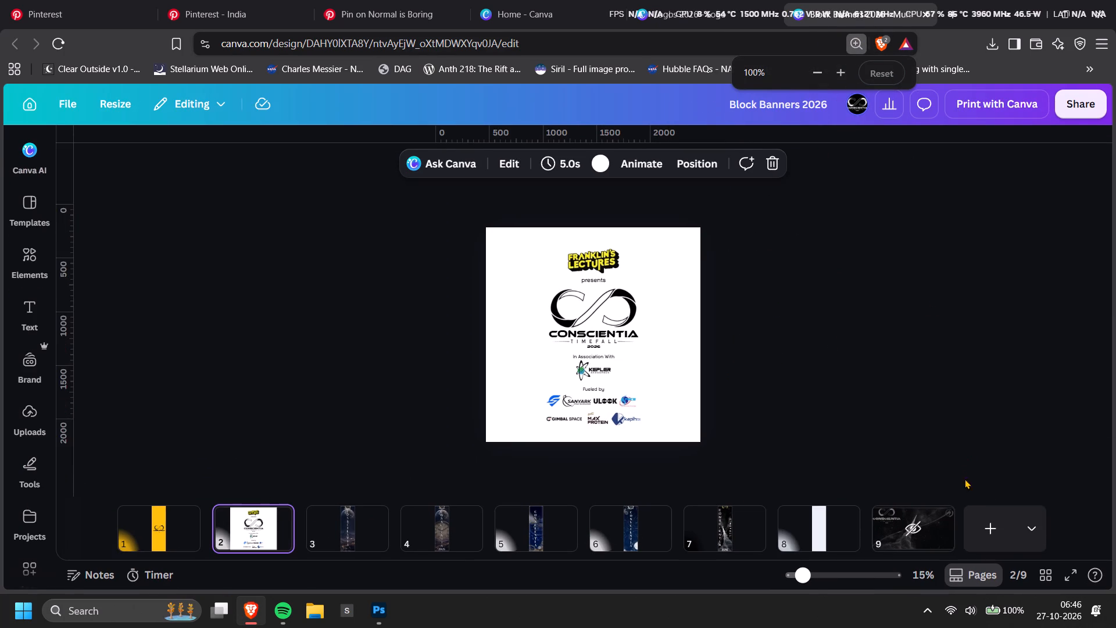
Hide the page thumbnails in the Canva design, switch back to the Photoshop banner, and deselect the layers.
left_click(974, 577)
key("alt+Tab")
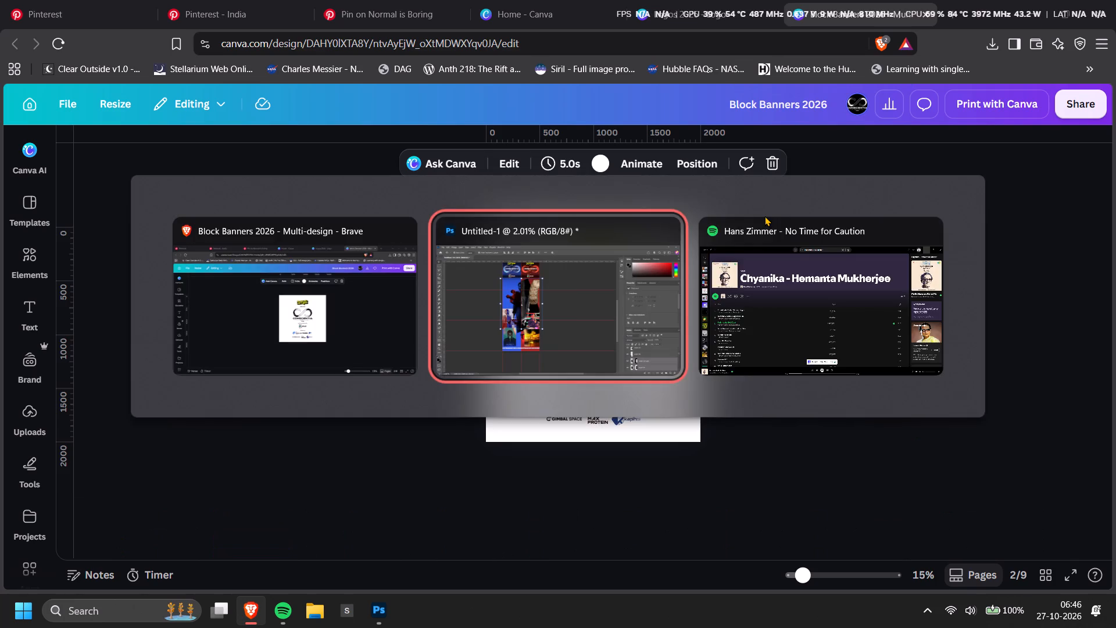
scroll(660, 266, "down", 2)
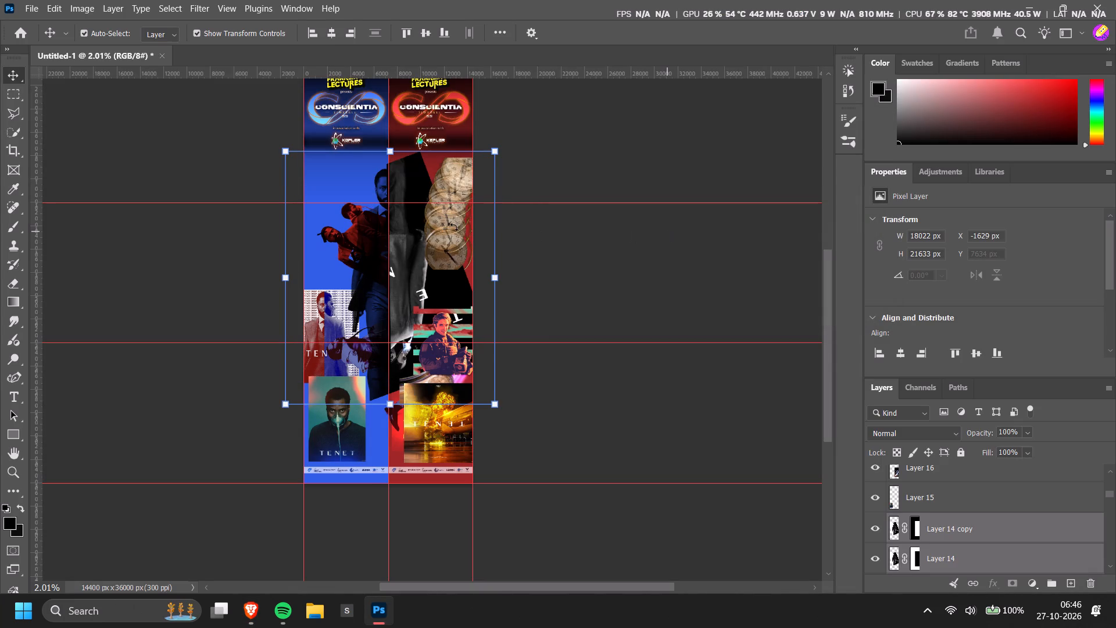
scroll(423, 259, "up", 4, "alt")
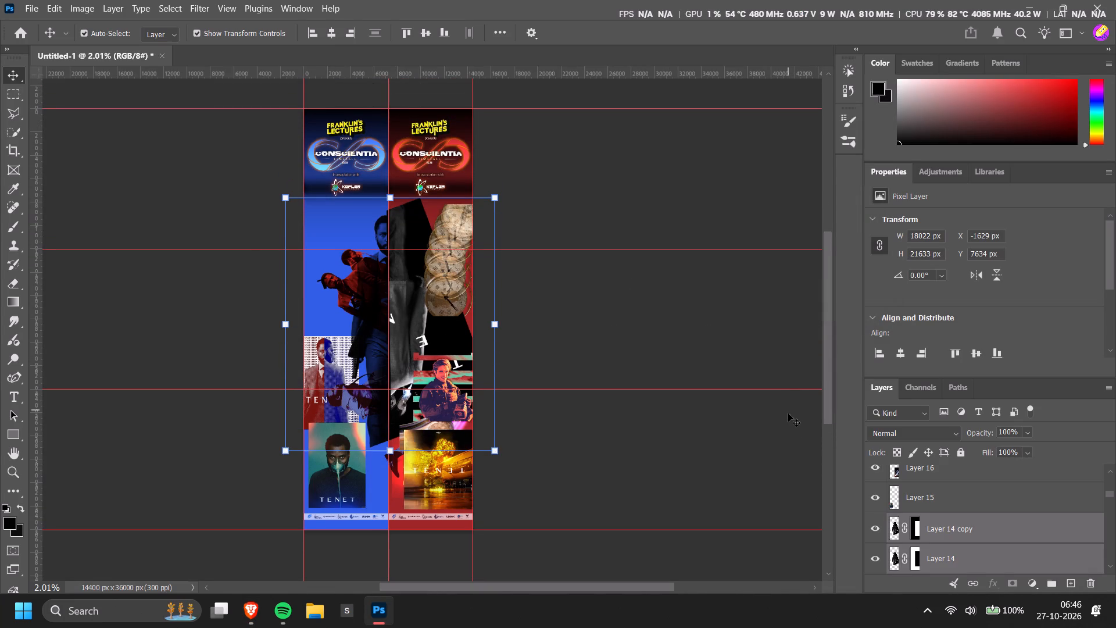
left_click(789, 425)
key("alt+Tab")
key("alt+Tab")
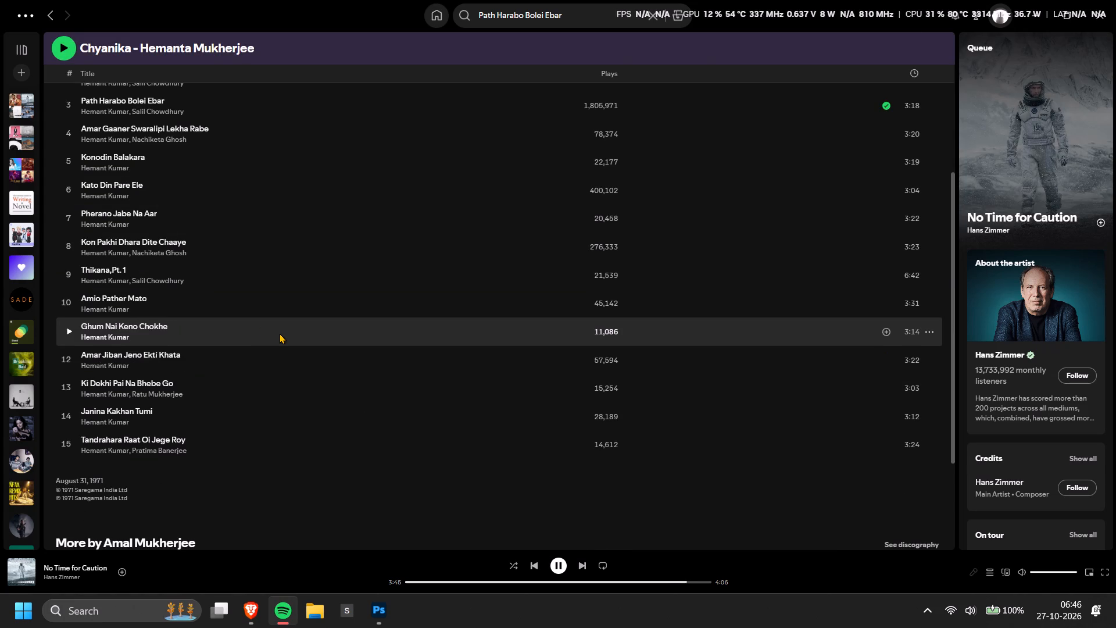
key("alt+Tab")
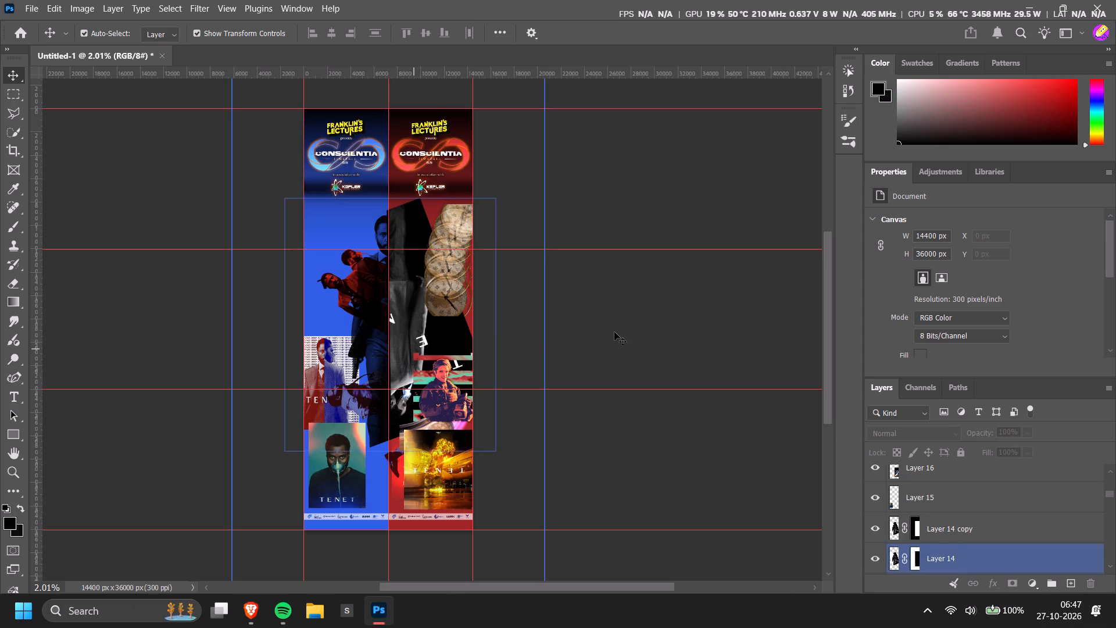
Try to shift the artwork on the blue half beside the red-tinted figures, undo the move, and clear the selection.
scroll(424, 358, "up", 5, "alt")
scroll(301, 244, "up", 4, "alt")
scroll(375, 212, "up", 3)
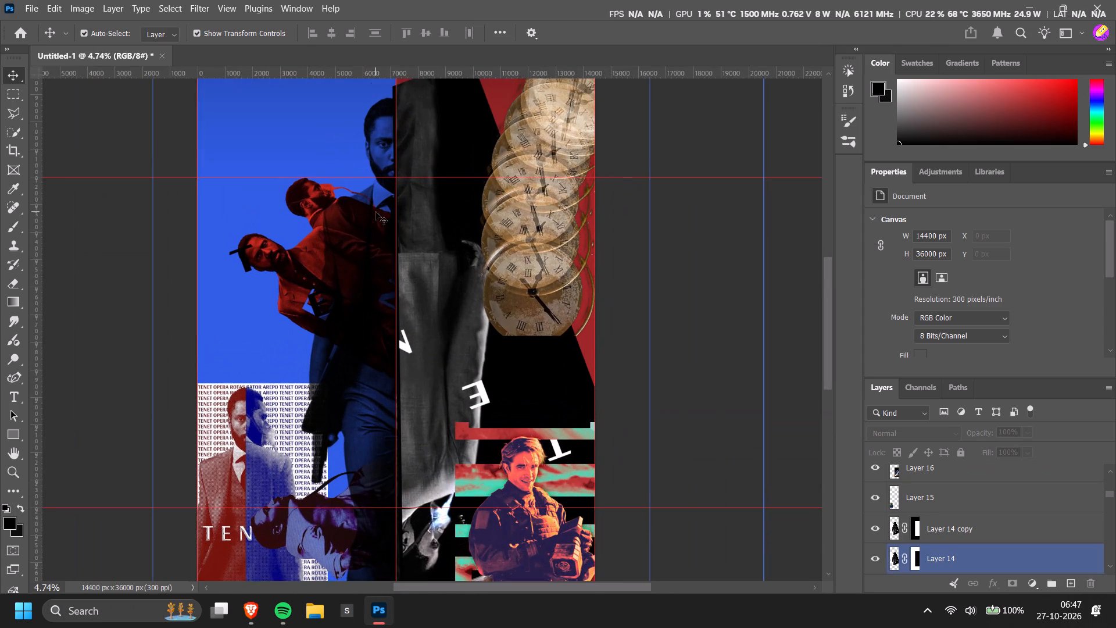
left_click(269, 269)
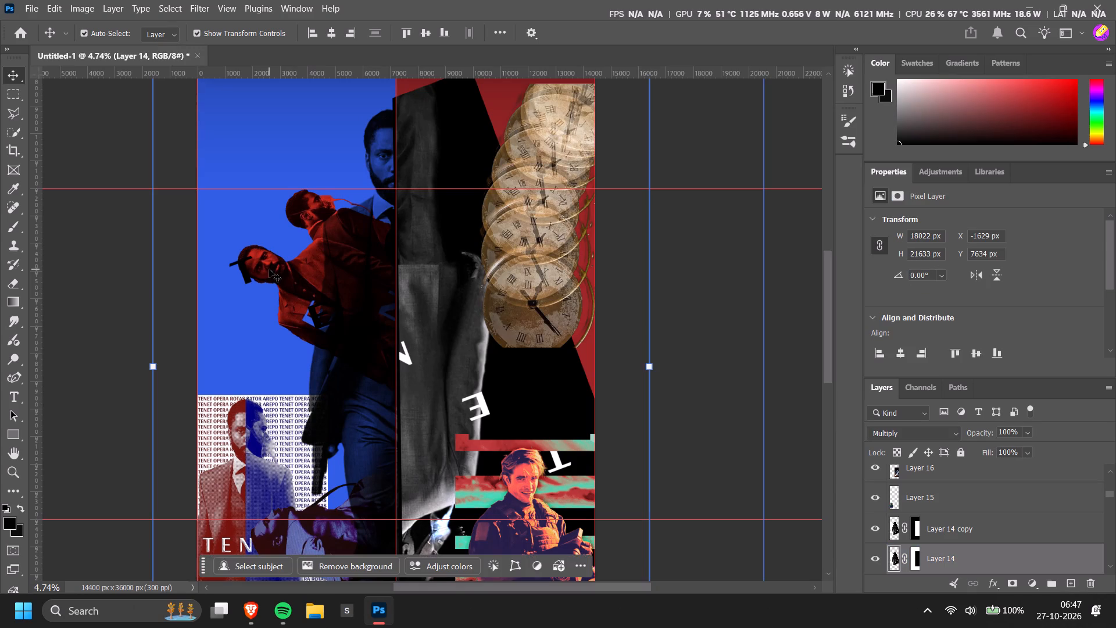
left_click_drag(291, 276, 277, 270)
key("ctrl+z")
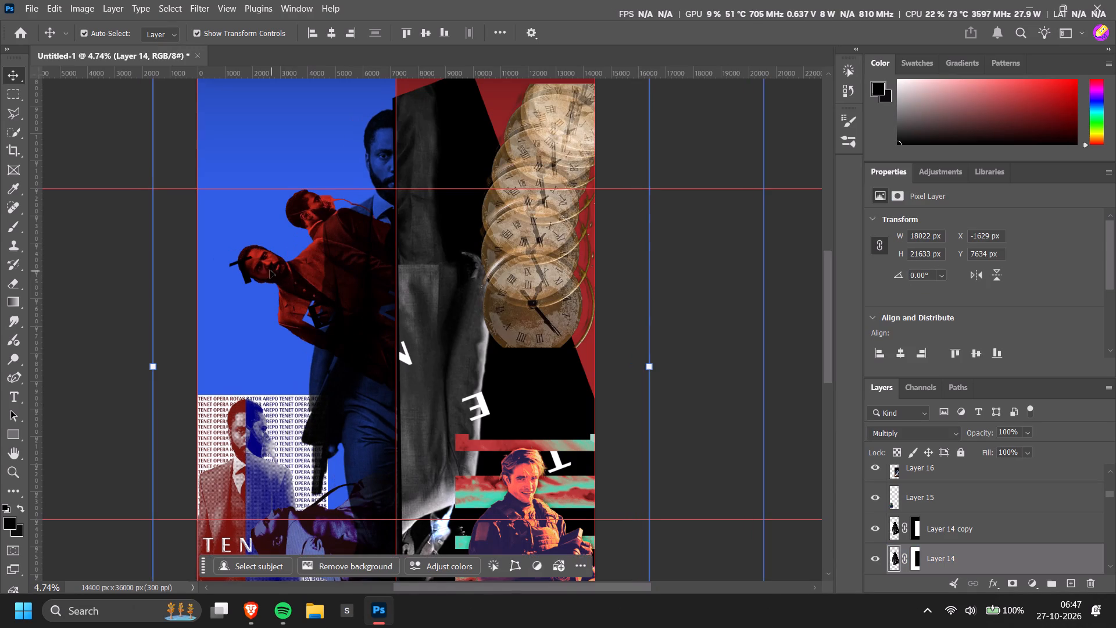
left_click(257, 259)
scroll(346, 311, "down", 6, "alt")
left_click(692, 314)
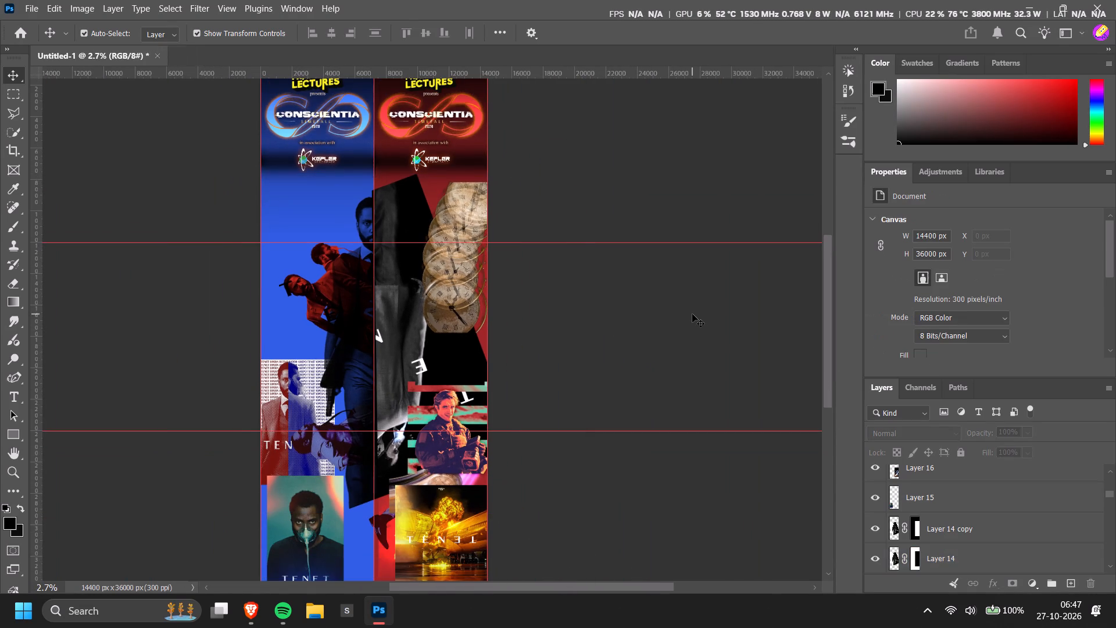
Bring Layer 13, the falling purple figure, to the top of the layer stack, above Layer 20.
scroll(1001, 499, "down", 3)
left_click(961, 497)
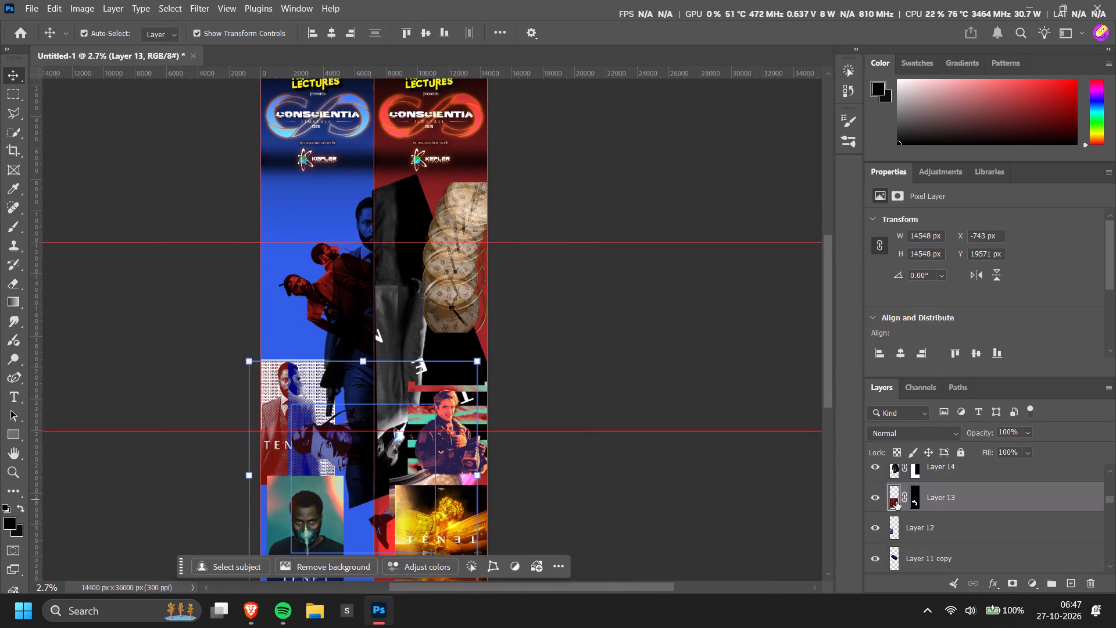
key("ctrl+bracketright")
key("ctrl+bracketright")
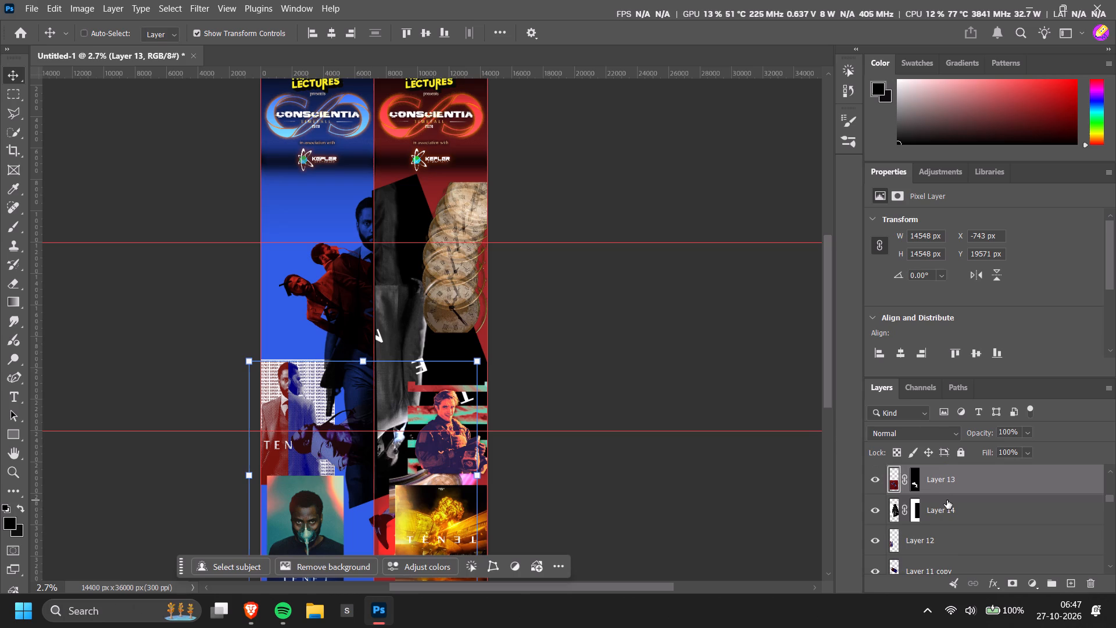
key("ctrl+bracketright")
key("ctrl+bracketright")
key("ctrl+bracketright")
key("ctrl+bracketright")
key("ctrl+bracketright")
key("ctrl+bracketright")
key("ctrl+bracketright")
key("ctrl+bracketright")
key("ctrl+bracketright")
key("ctrl+bracketright")
key("ctrl+bracketright")
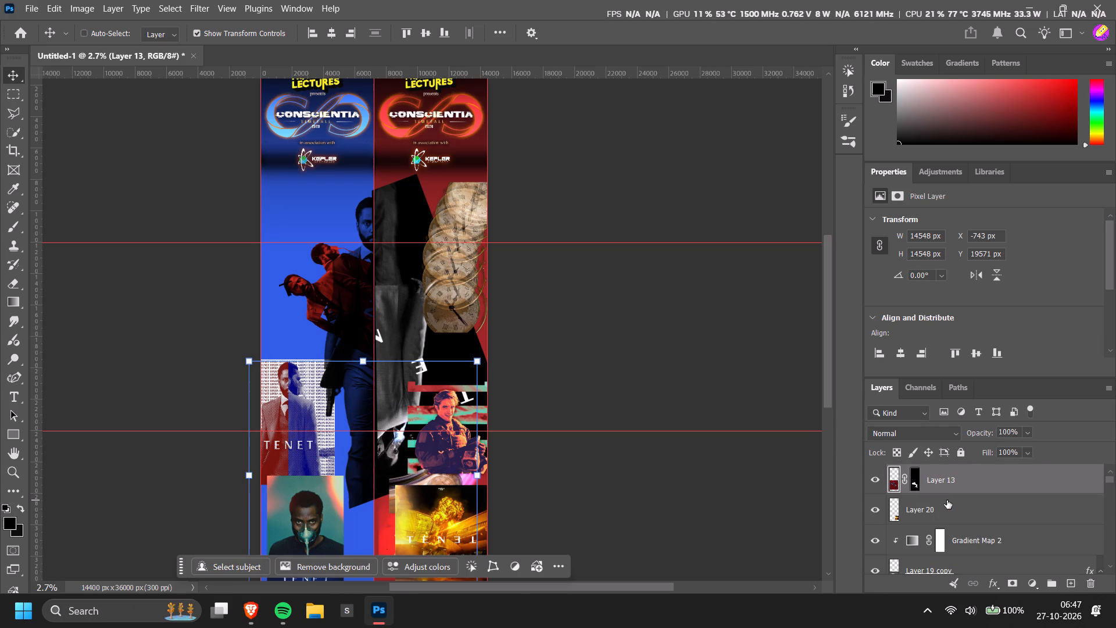
key("ctrl+bracketright")
key("ctrl+bracketright")
key("ctrl+bracketright")
key("ctrl+bracketright")
key("ctrl+bracketright")
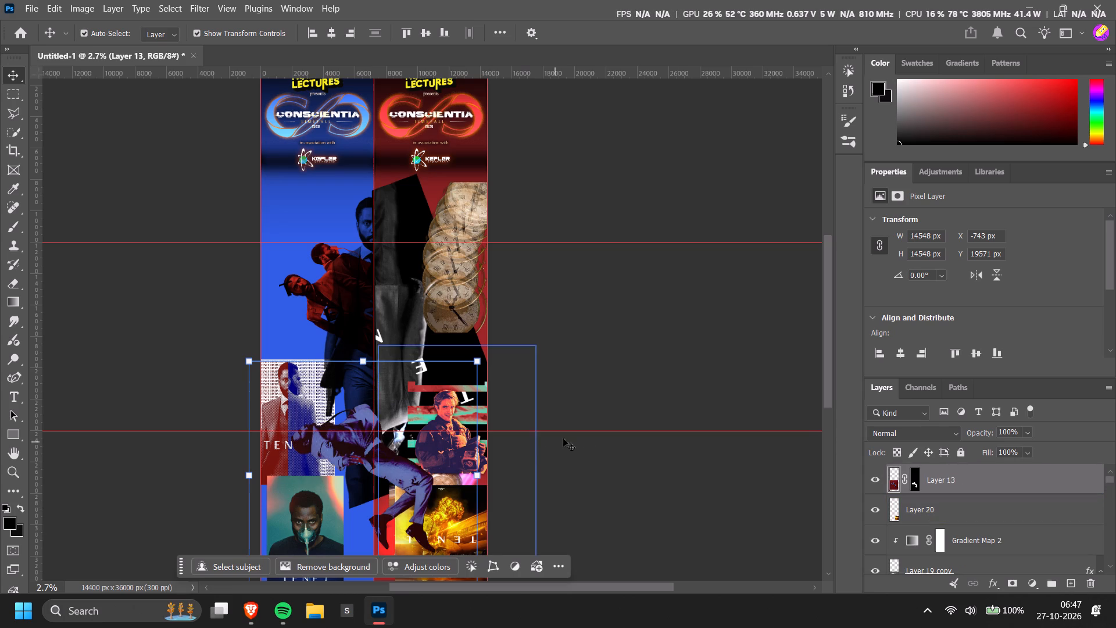
left_click(657, 437)
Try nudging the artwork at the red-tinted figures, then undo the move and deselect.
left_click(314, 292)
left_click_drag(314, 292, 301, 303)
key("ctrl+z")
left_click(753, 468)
Search the layer stack for the red-tinted figures' layer, checking Layer 11 copy by toggling its visibility.
scroll(1038, 518, "down", 4)
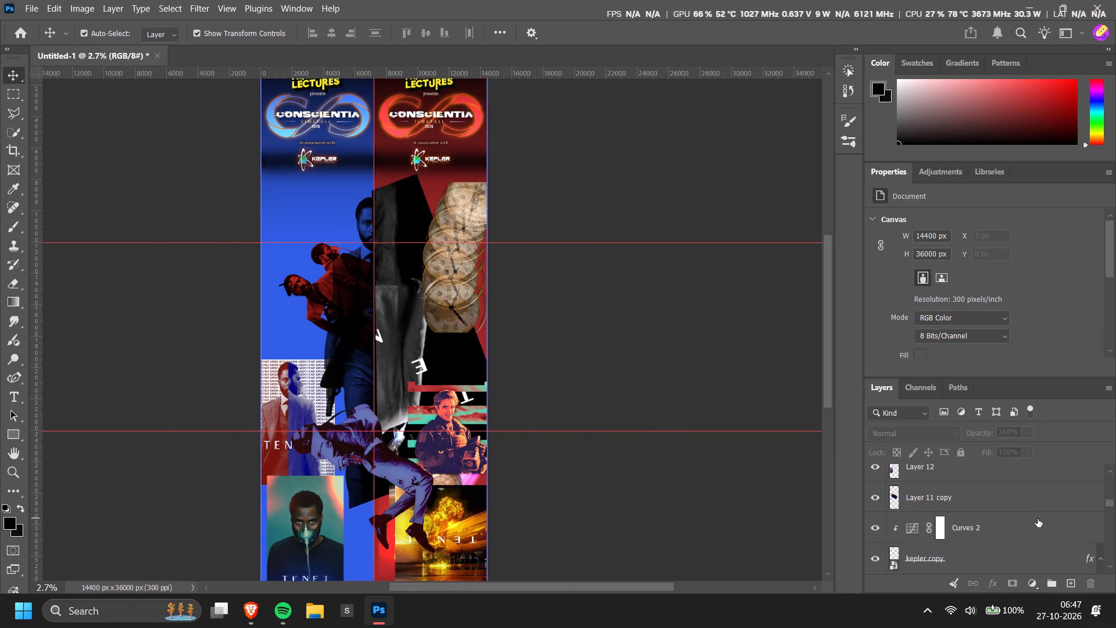
scroll(965, 504, "down", 18)
scroll(963, 519, "up", 4)
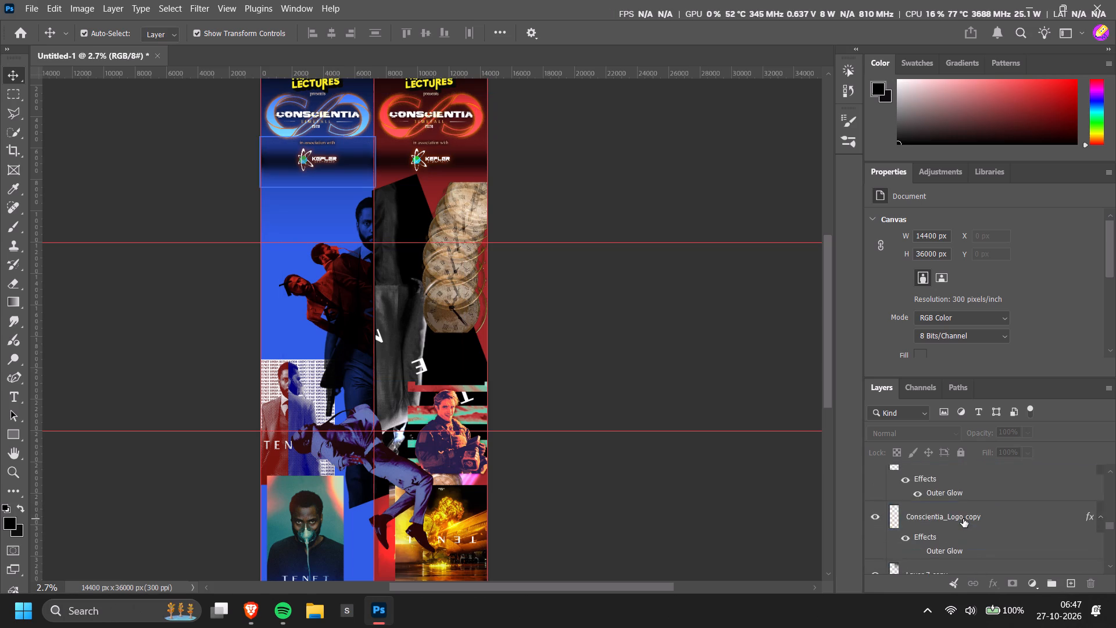
scroll(963, 519, "up", 8)
scroll(928, 531, "down", 3)
scroll(928, 531, "up", 7)
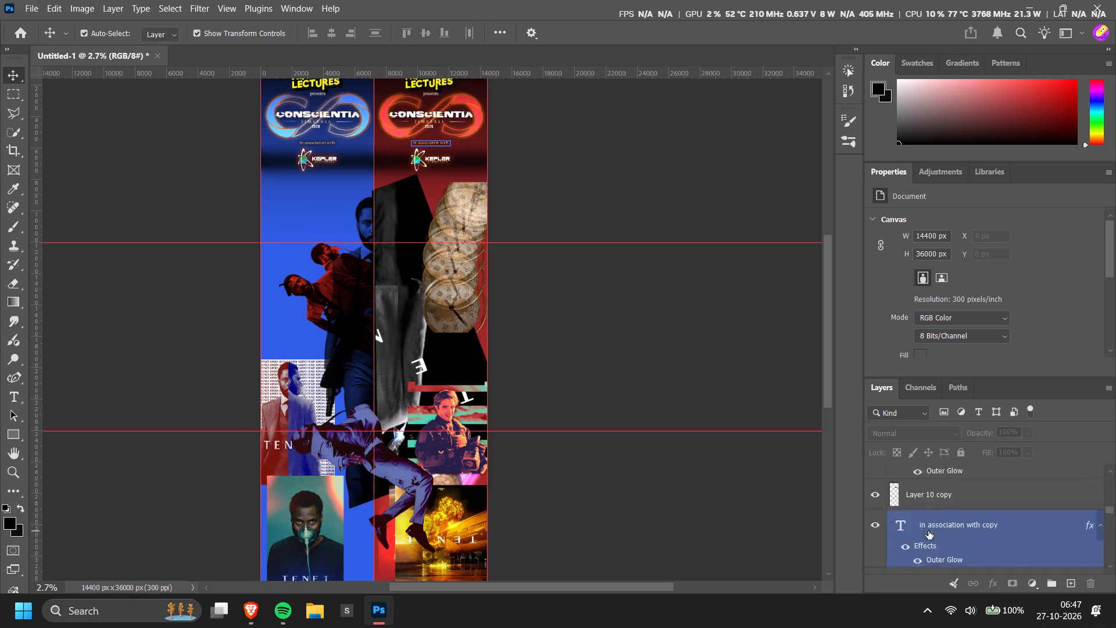
scroll(928, 531, "up", 2)
left_click(879, 502)
left_click(879, 502)
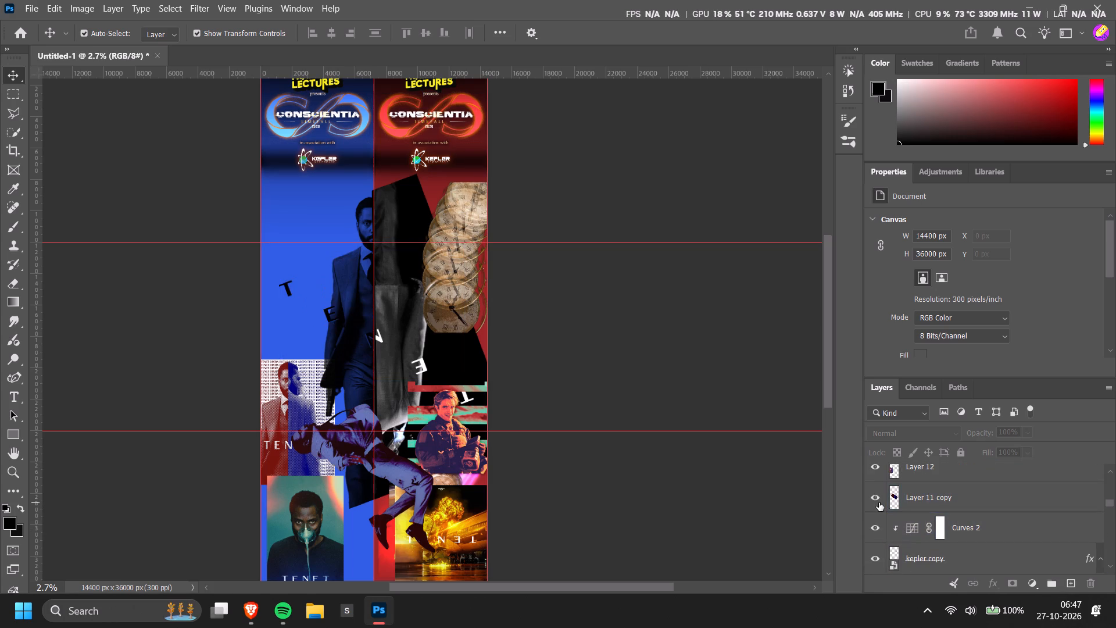
Bring Layer 11 copy, the red and blue figures, to the top of the layer stack, above Layer 13.
left_click(1020, 497)
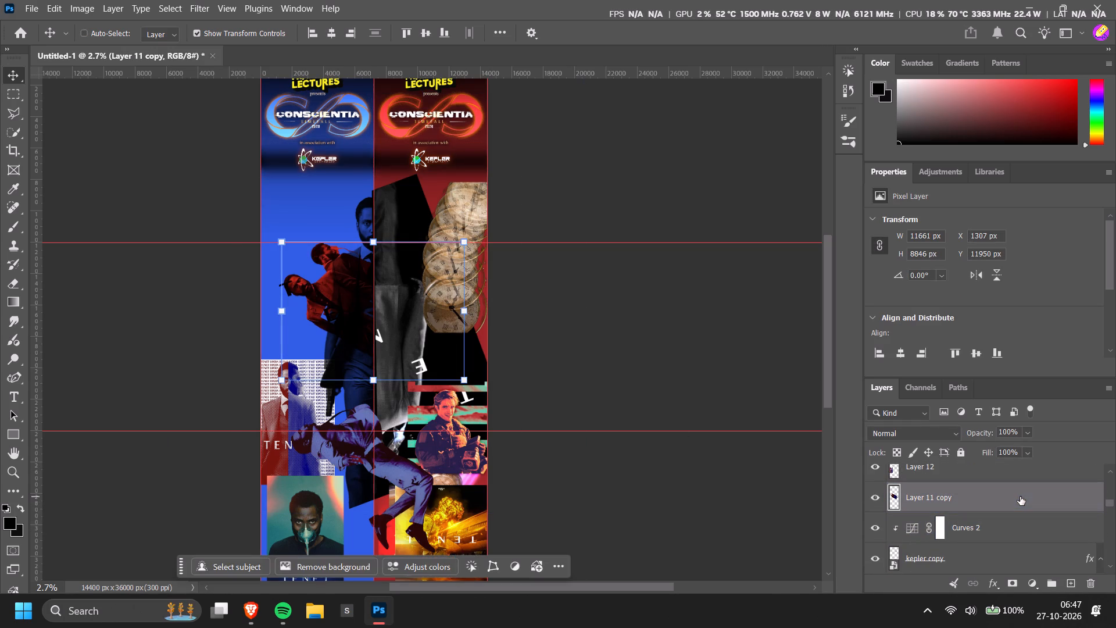
key("ctrl+t")
key("ctrl+bracketright")
key("ctrl+bracketright")
key("ctrl+bracketright")
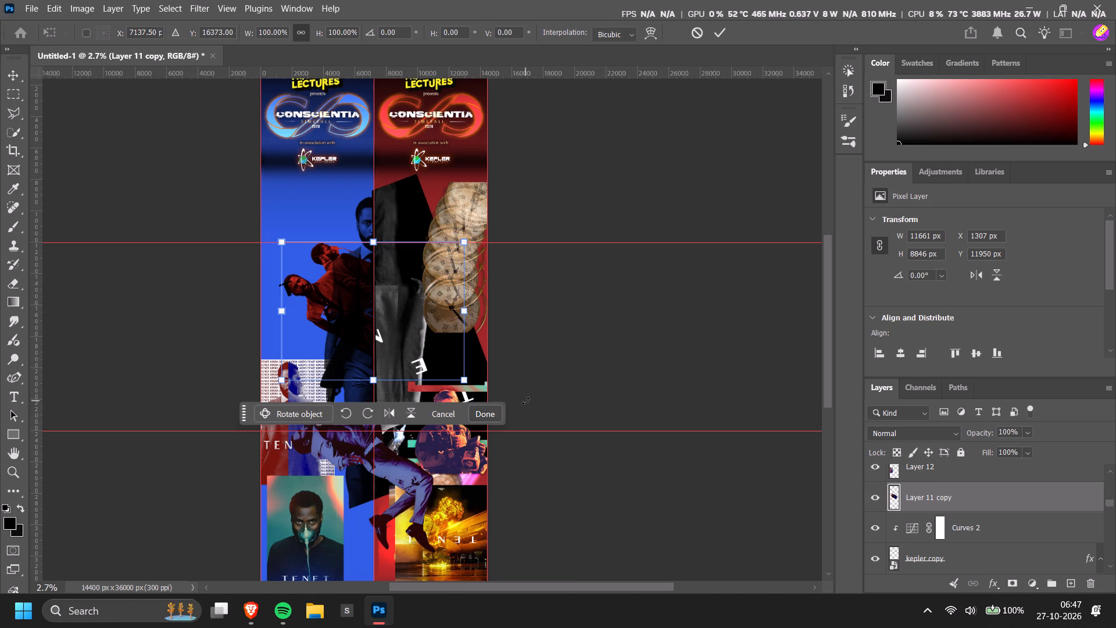
key("ctrl+bracketright")
key("Return")
key("ctrl+bracketright")
key("ctrl+bracketright")
key("ctrl+bracketright")
key("ctrl+bracketright")
key("ctrl+bracketright")
key("ctrl+bracketright")
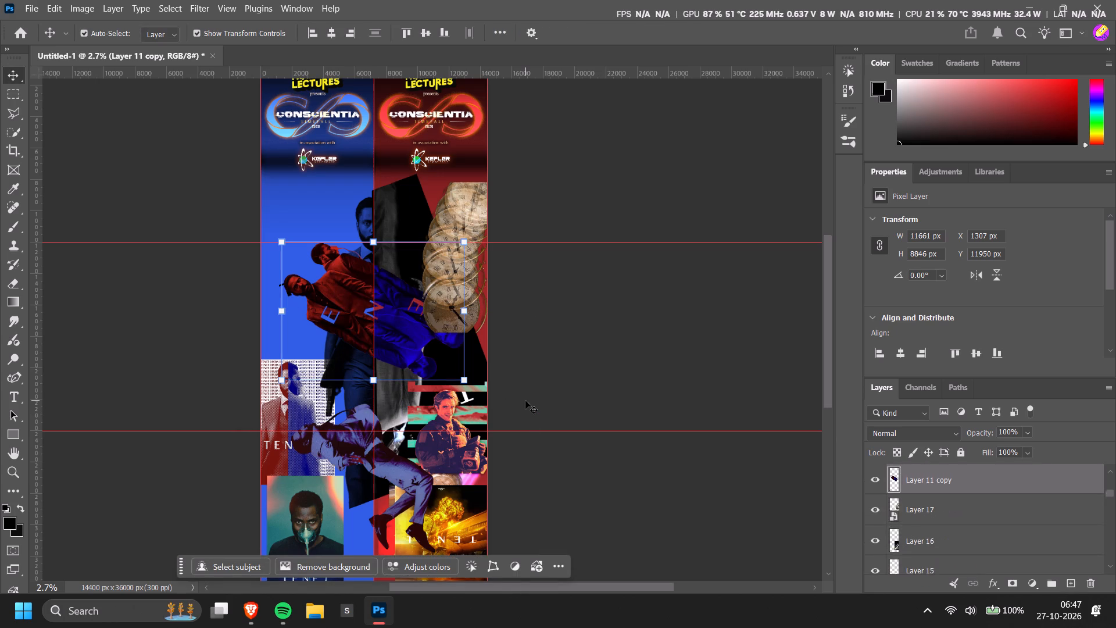
key("ctrl+bracketright")
key("ctrl+bracketright")
key("ctrl+bracketright")
key("ctrl+bracketright")
key("ctrl+bracketright")
key("ctrl+bracketright")
key("ctrl+bracketright")
key("ctrl+bracketright")
key("ctrl+bracketright")
key("ctrl+bracketright")
key("ctrl+bracketright")
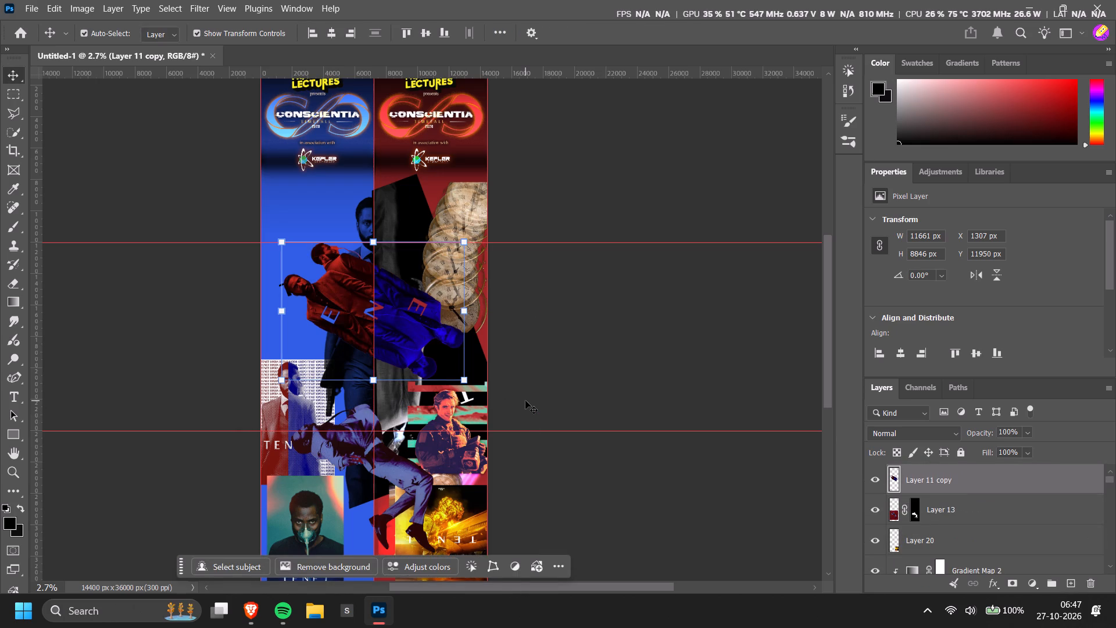
key("ctrl+bracketright")
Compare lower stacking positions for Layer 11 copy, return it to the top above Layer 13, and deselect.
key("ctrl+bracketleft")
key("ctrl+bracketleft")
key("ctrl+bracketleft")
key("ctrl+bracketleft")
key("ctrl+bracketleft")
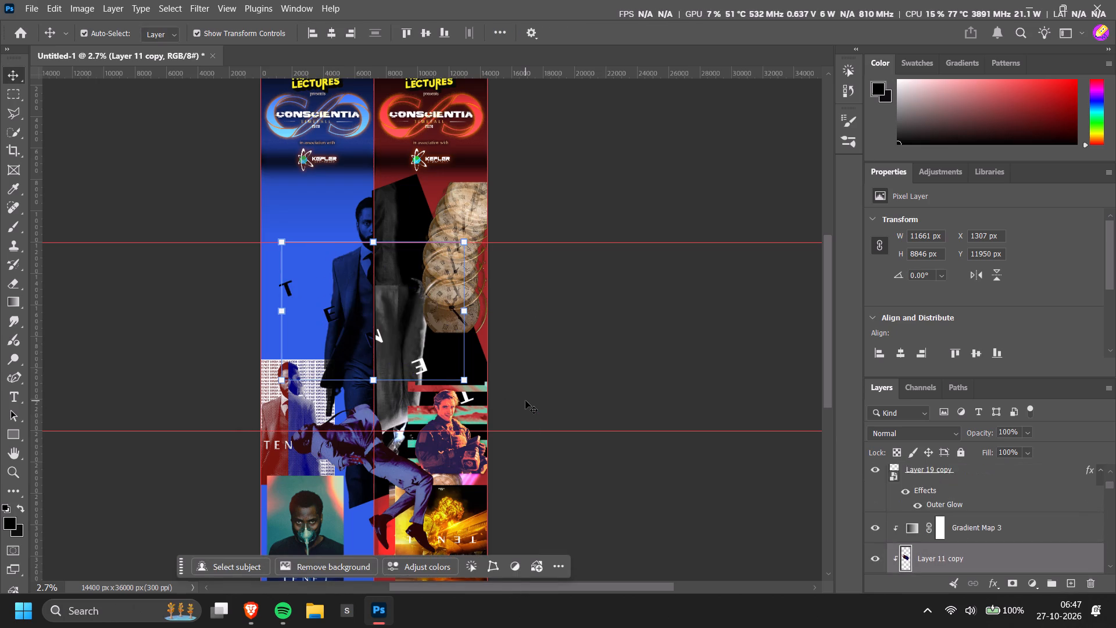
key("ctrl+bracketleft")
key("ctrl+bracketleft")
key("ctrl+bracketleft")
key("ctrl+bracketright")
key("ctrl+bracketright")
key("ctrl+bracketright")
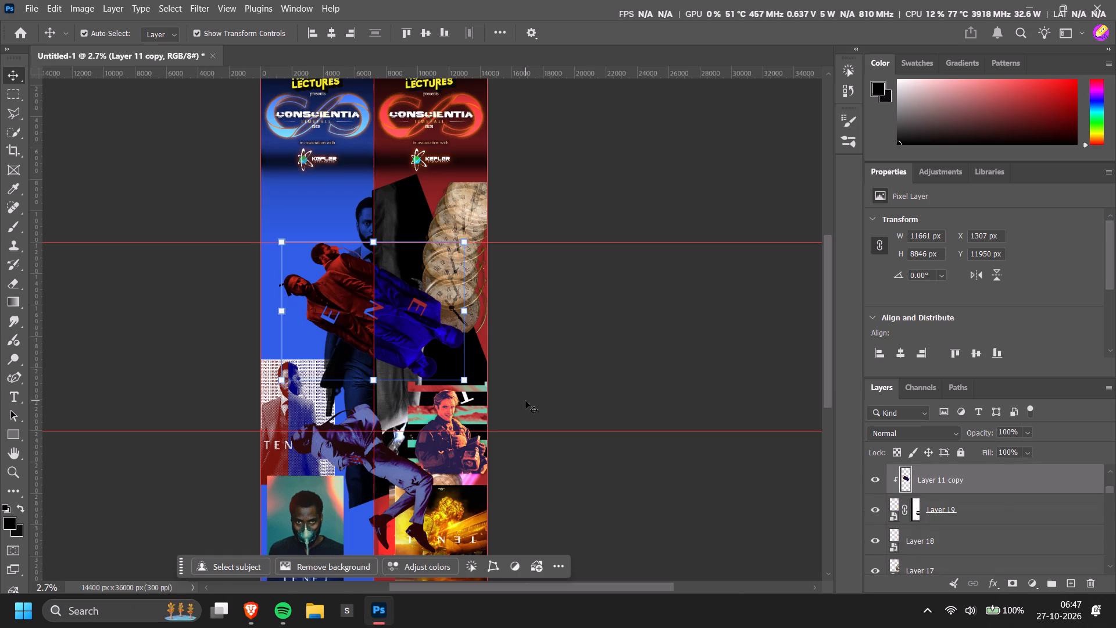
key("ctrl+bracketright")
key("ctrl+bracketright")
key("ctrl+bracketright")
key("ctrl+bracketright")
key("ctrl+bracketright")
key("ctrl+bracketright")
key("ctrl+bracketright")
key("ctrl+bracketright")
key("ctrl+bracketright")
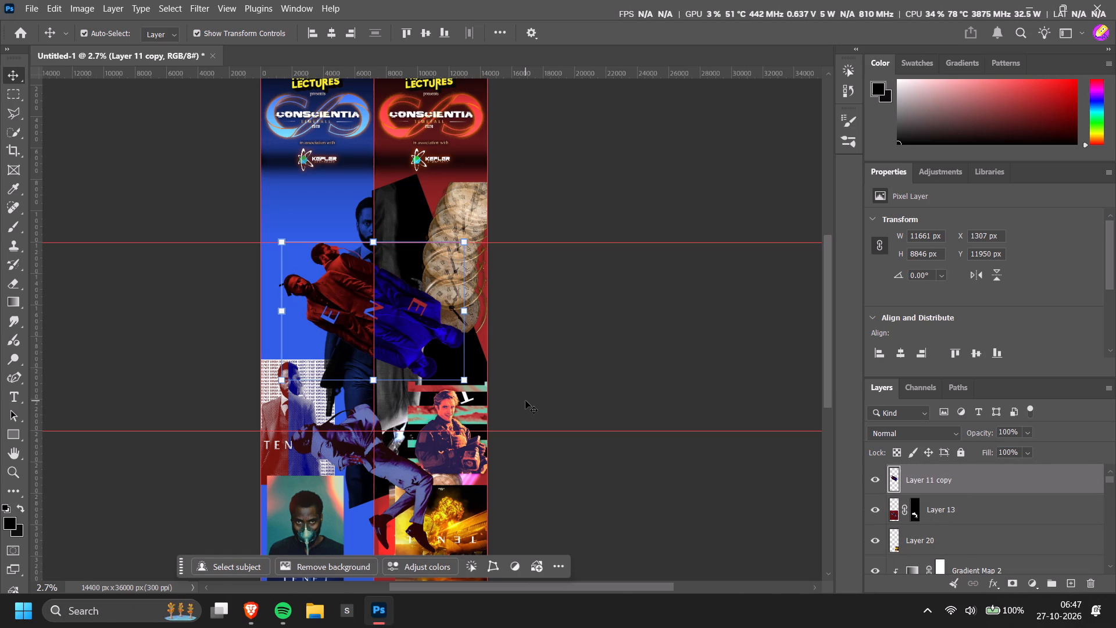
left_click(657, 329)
Move Layer 11 copy down about 1660 px so the red and blue figures sit lower across the centre.
scroll(657, 329, "down", 5, "alt")
scroll(657, 329, "down", 3)
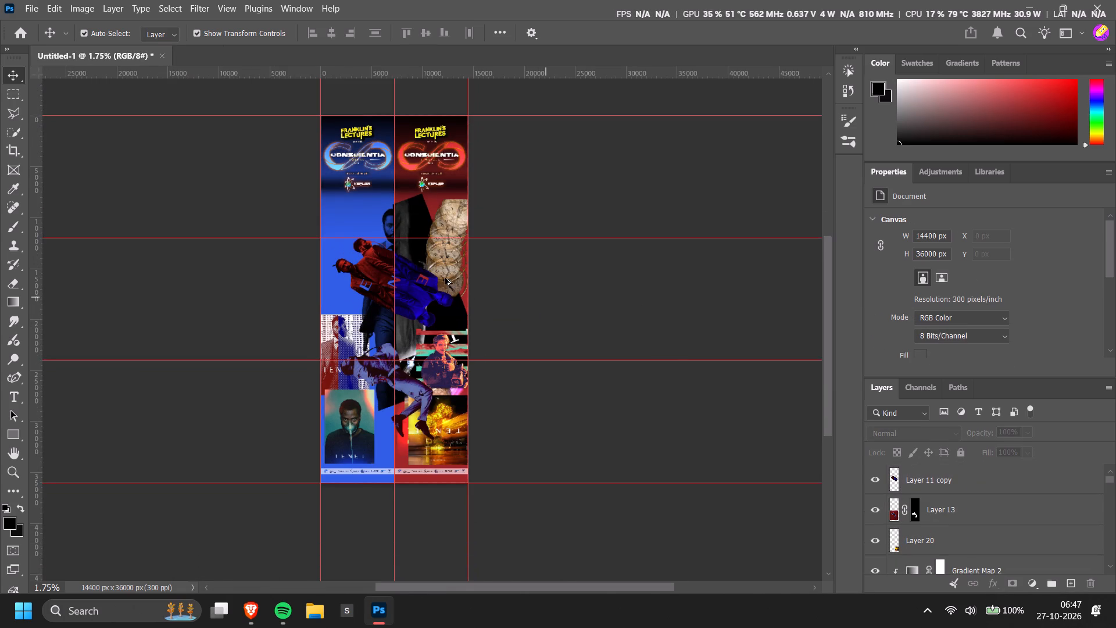
scroll(395, 275, "up", 9, "alt")
left_click(389, 271)
left_click_drag(385, 267, 386, 279)
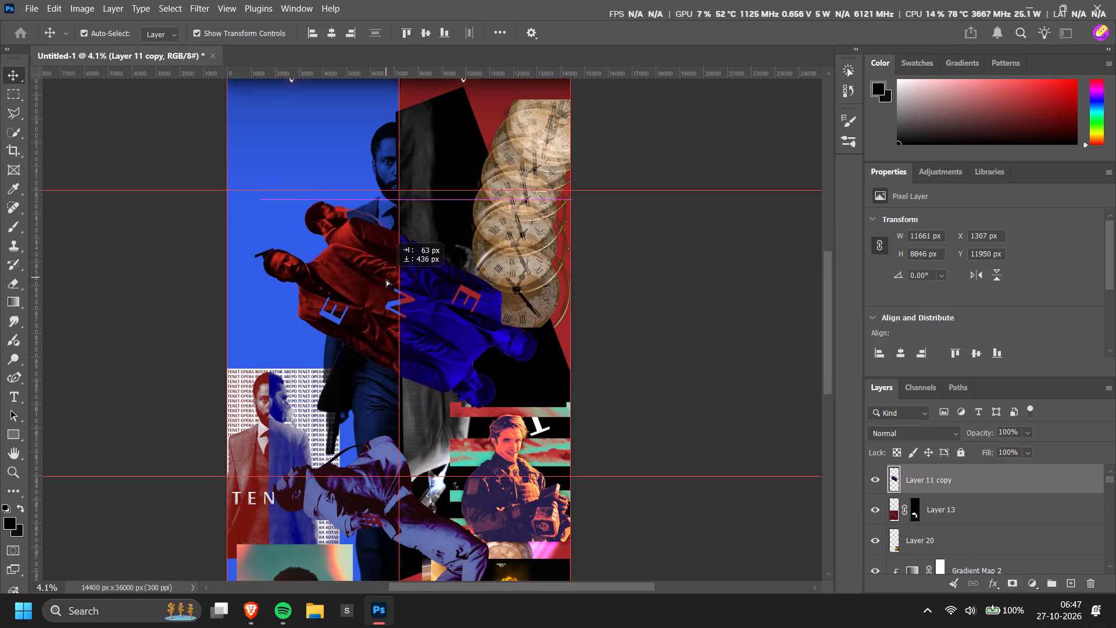
left_click_drag(386, 279, 386, 308)
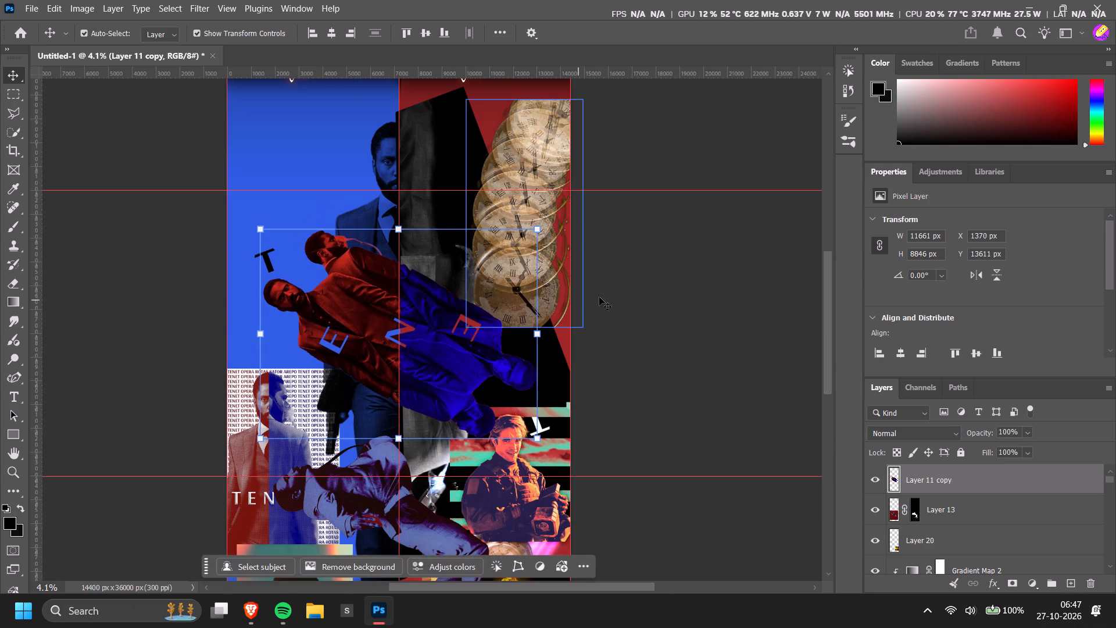
left_click(736, 292)
Scale Layer 19, the smiling soldier image, to about 87% and move it down to overlap the explosion poster.
scroll(730, 304, "down", 5, "alt")
scroll(668, 330, "down", 9)
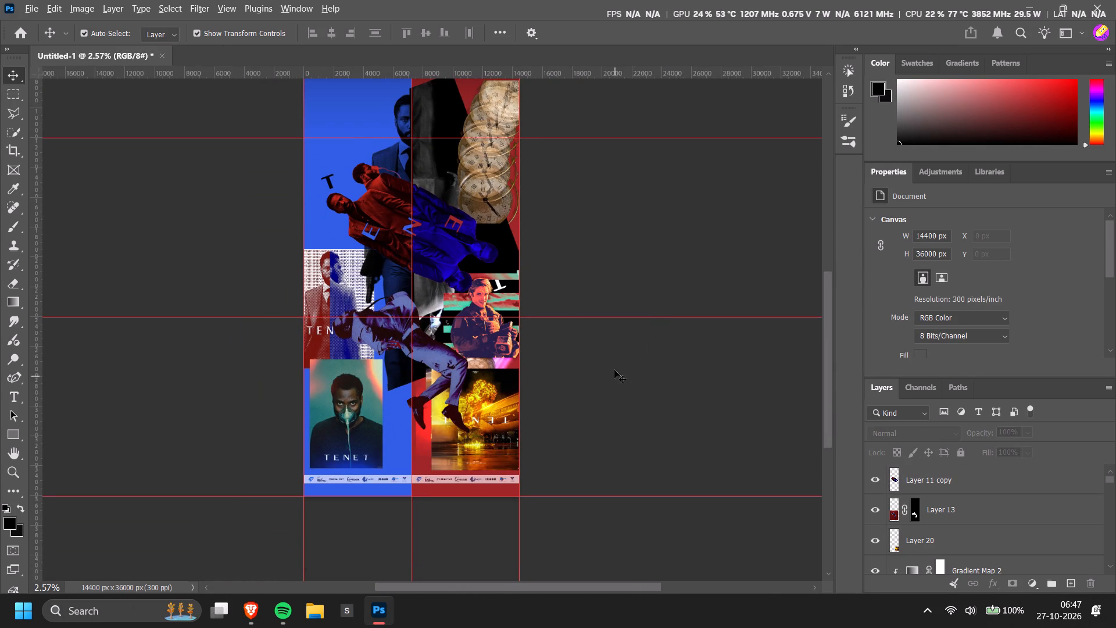
scroll(499, 312, "up", 8, "alt")
left_click(503, 301)
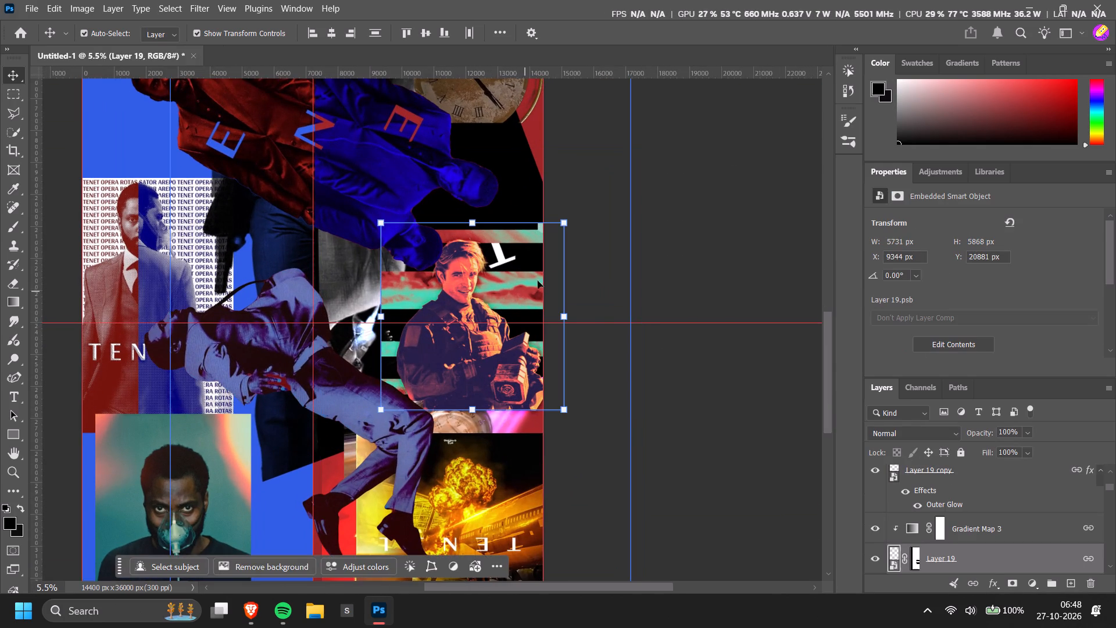
left_click_drag(565, 224, 544, 251)
left_click_drag(509, 308, 503, 330)
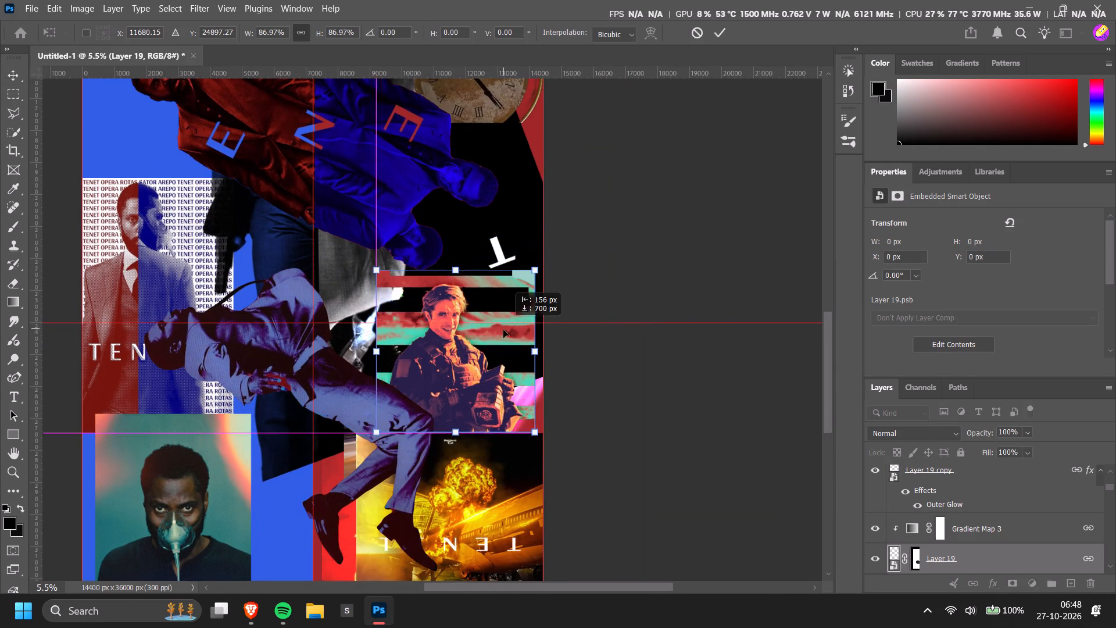
left_click_drag(503, 330, 498, 369)
scroll(498, 367, "down", 9)
left_click(231, 418)
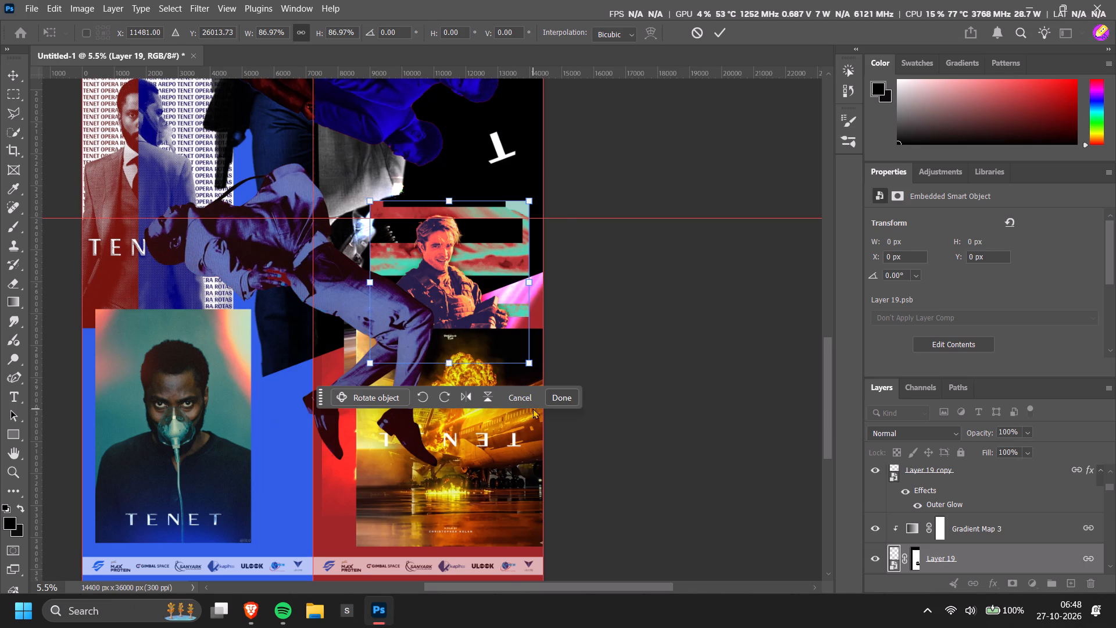
left_click(568, 396)
Examine the lower banner around the gas-mask poster (Layer 15) and the sponsor strip.
scroll(574, 434, "up", 5, "ctrl")
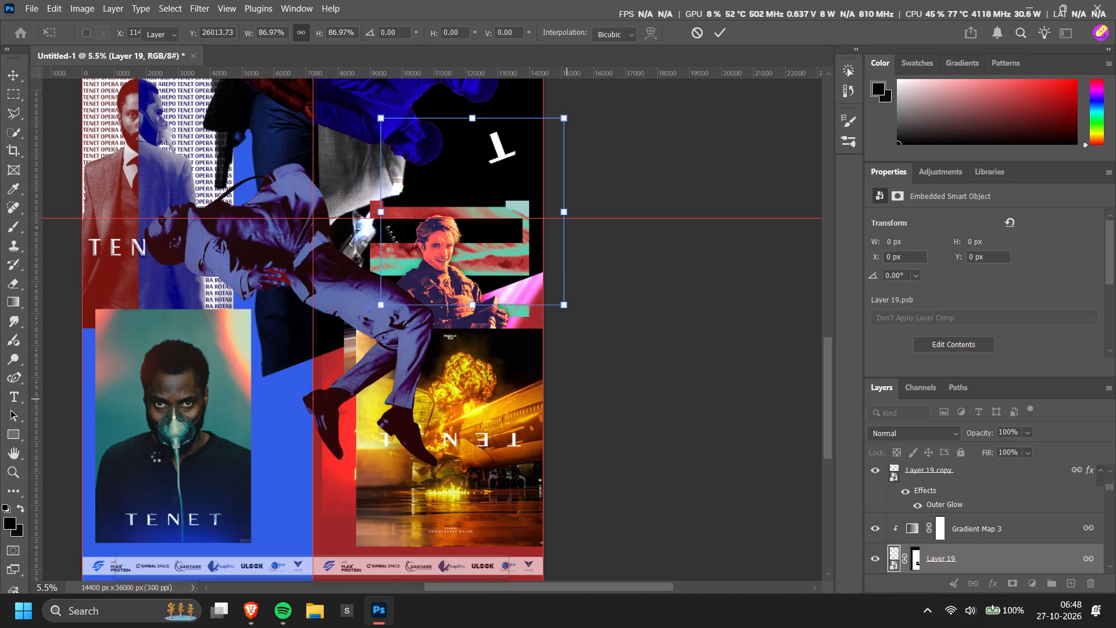
scroll(156, 456, "up", 2, "ctrl")
scroll(230, 462, "up", 5, "ctrl")
left_click(266, 443)
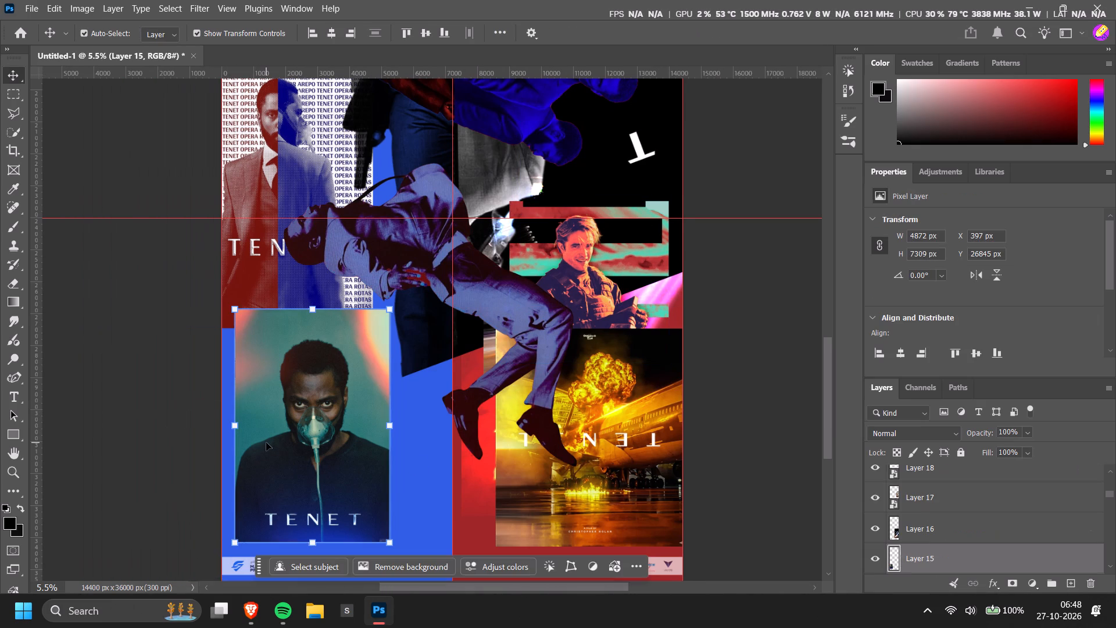
scroll(266, 442, "down", 6)
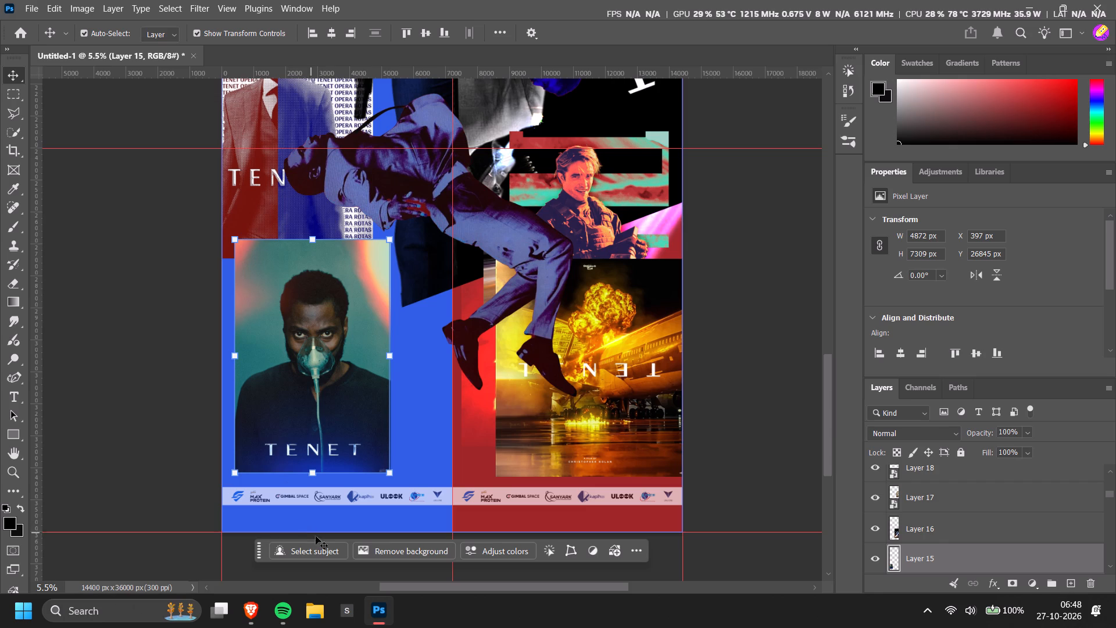
left_click(325, 554)
Switch to the browser and view the logo and sponsor layout on page 2 of the Canva design.
key("alt+Tab")
key("alt+Tab")
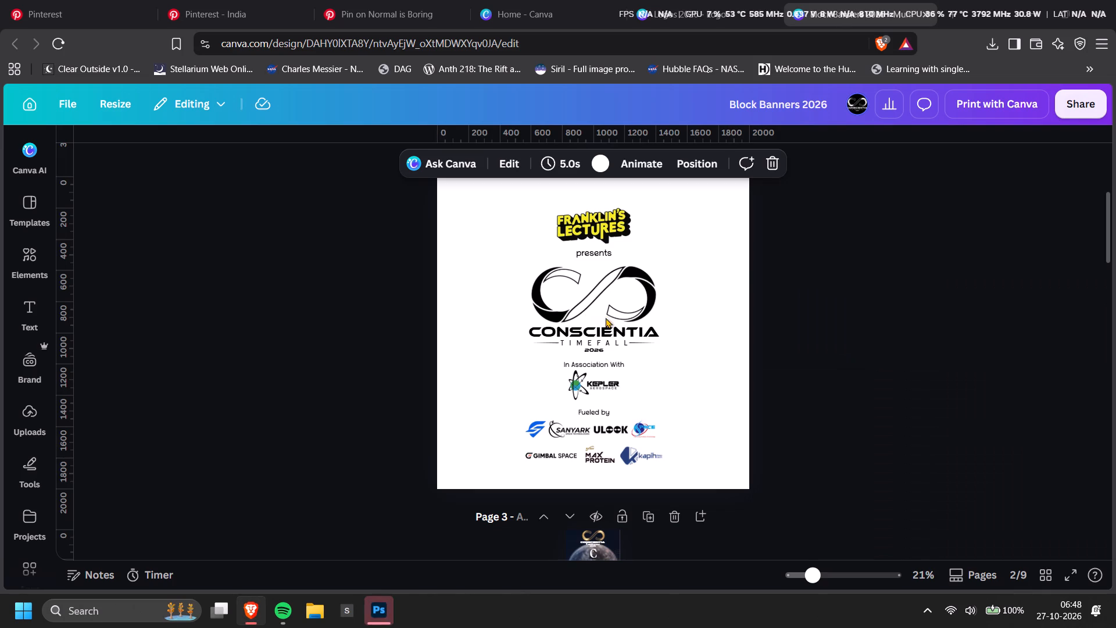
Shrink the "presents" text on page 2 to about size 34.2 and centre it just below the Franklin's Lectures logo.
left_click(613, 240)
left_click(835, 248)
scroll(657, 242, "up", 5, "ctrl")
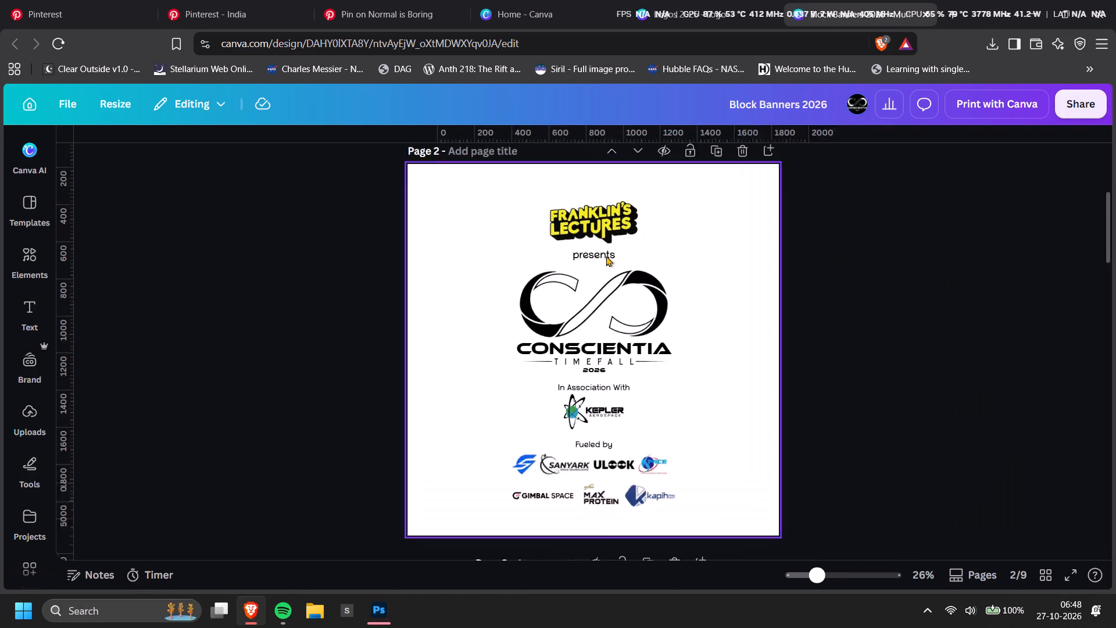
scroll(606, 256, "up", 2, "ctrl")
left_click(602, 265)
left_click_drag(625, 279, 613, 273)
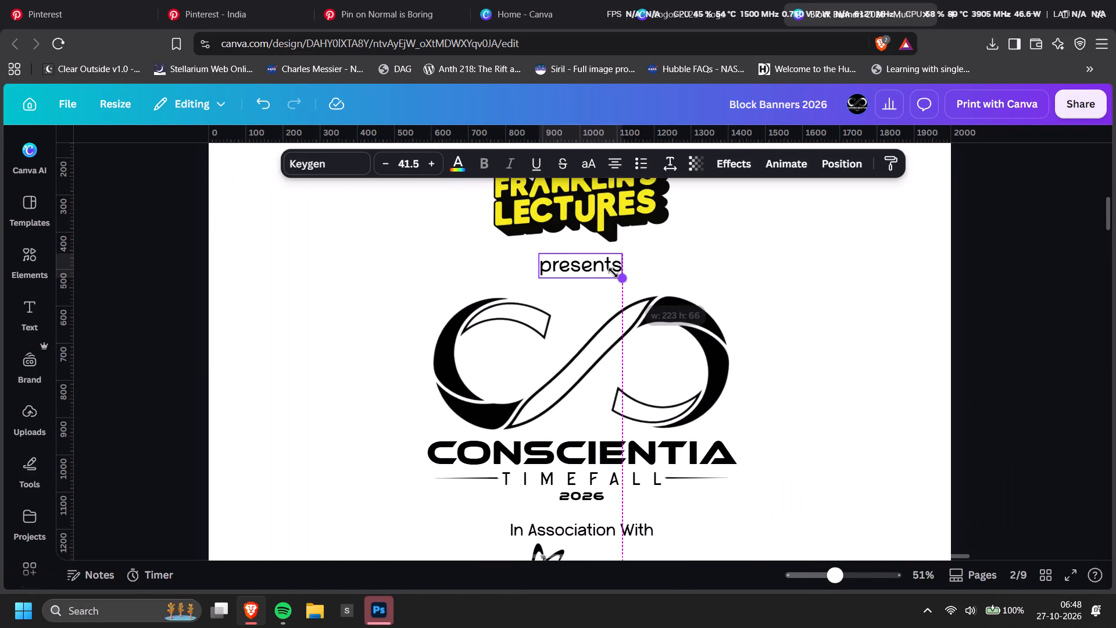
left_click_drag(613, 273, 610, 271)
left_click_drag(584, 265, 592, 262)
Move the Conscientia Timefall logo group up so it sits directly beneath the "presents" text.
left_click(662, 334)
left_click_drag(696, 444, 696, 420)
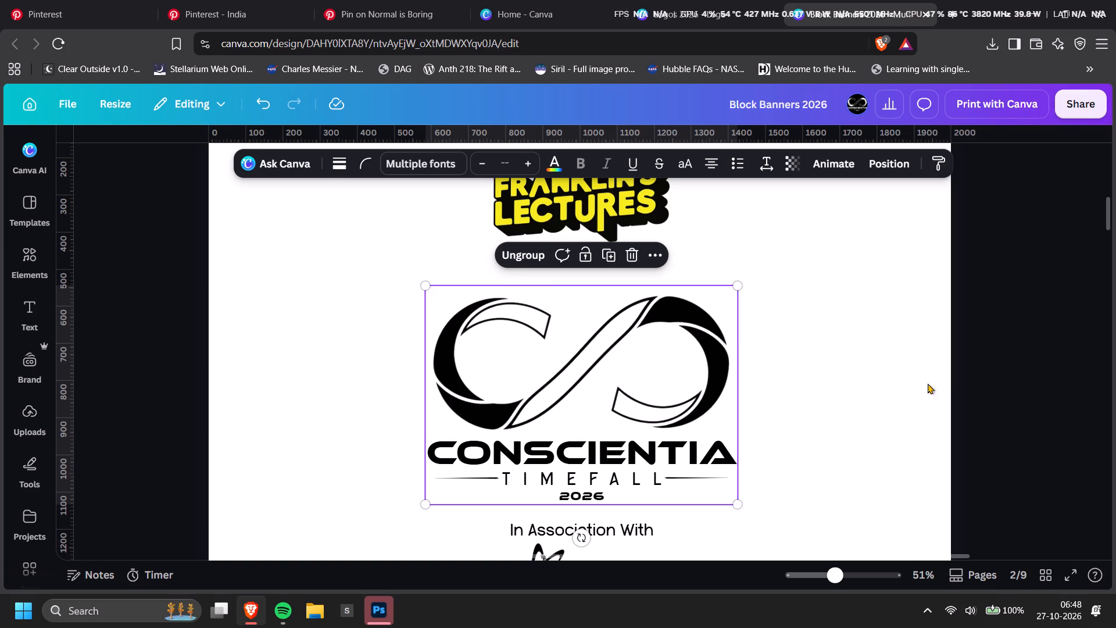
left_click(1001, 354)
left_click(695, 402)
left_click_drag(695, 415, 695, 408)
Centre the Conscientia group horizontally on the page and centre-align it with the Franklin's Lectures logo and "presents" text.
left_click(896, 169)
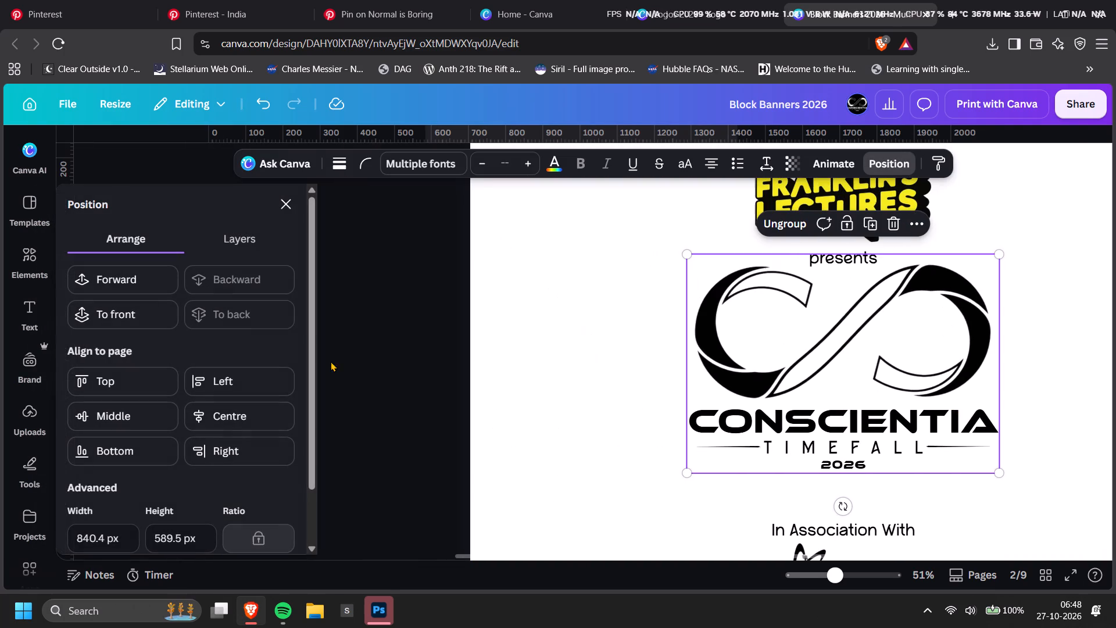
left_click(266, 399)
left_click(261, 411)
left_click_drag(691, 218, 965, 283)
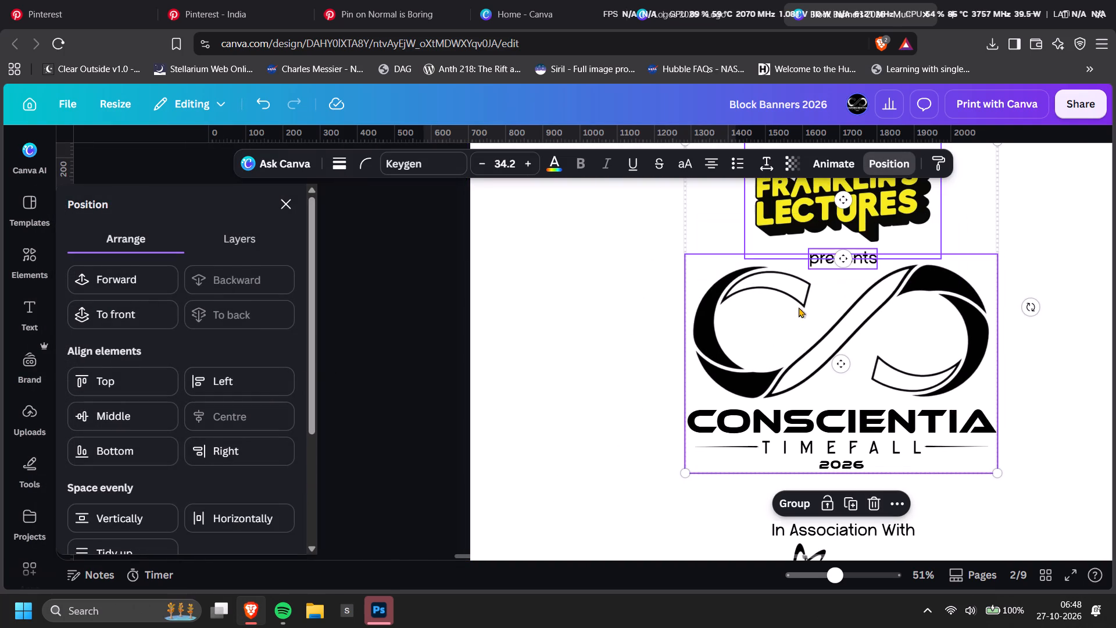
left_click(247, 421)
left_click(528, 320)
Move the "In Association With" Kepler Aerospace group up to sit just below the Conscientia logo's 2026 line, keeping it centred.
scroll(813, 440, "down", 1)
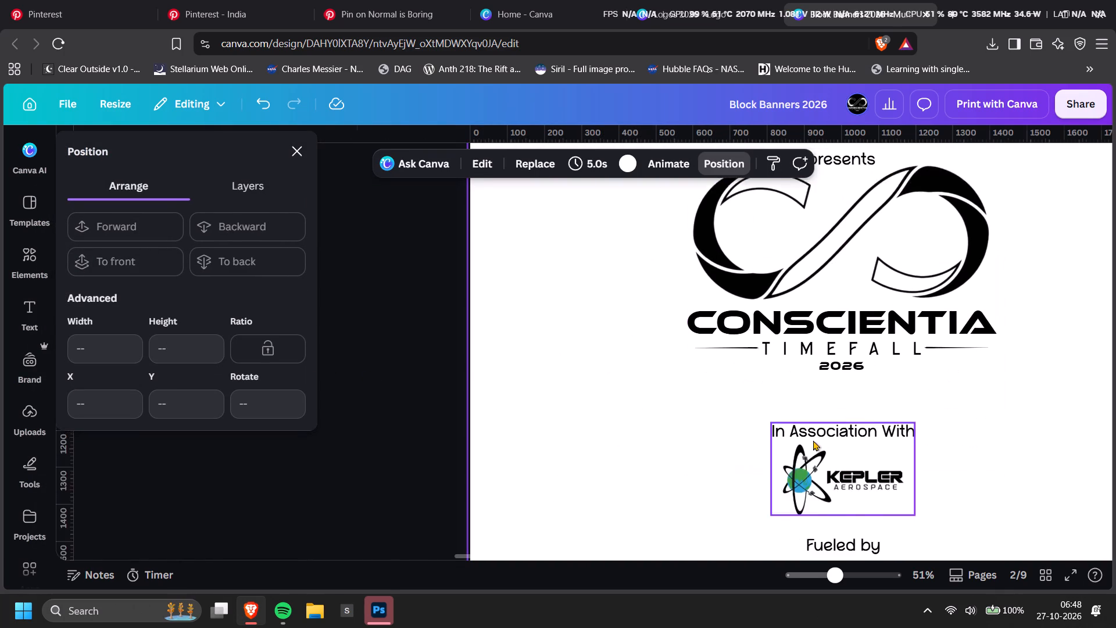
left_click_drag(875, 337, 878, 301)
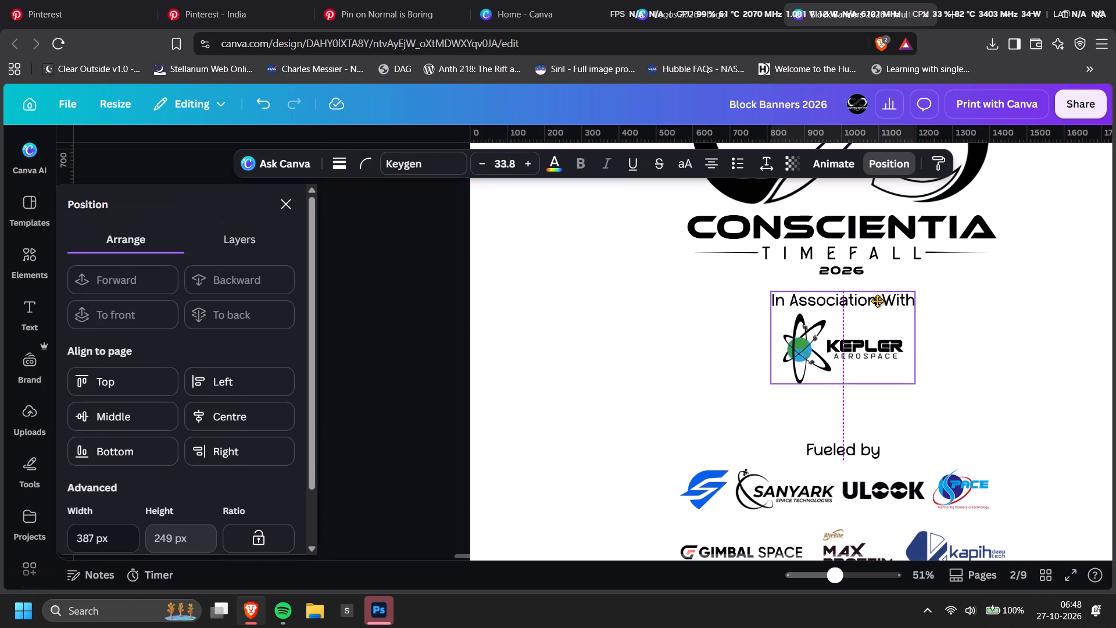
left_click_drag(878, 301, 878, 302)
left_click(868, 353)
left_click(1011, 365)
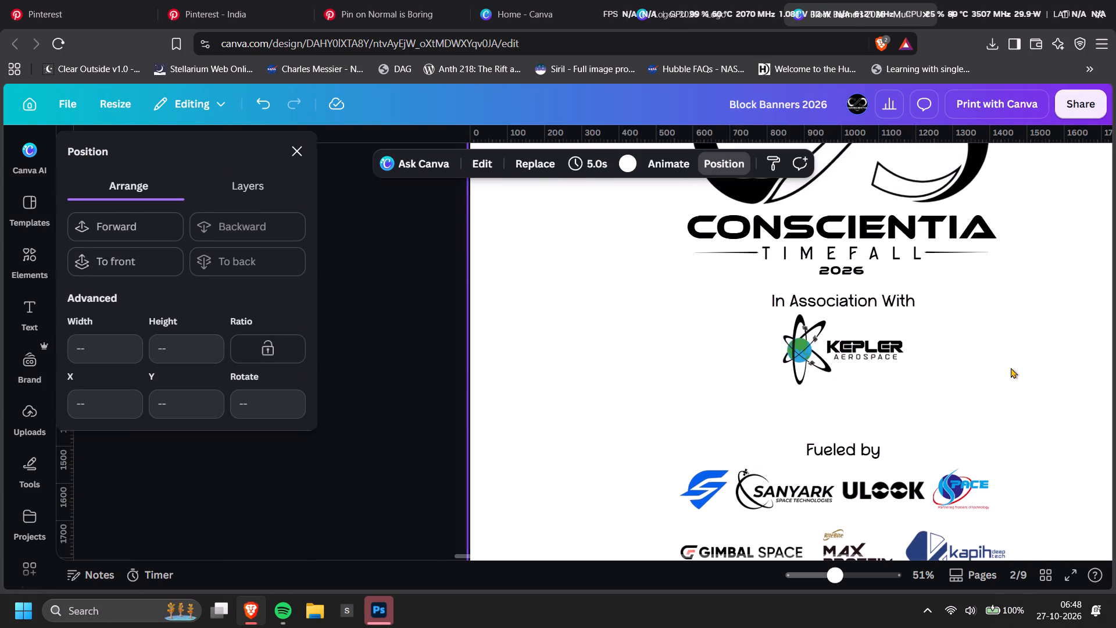
Nudge the Kepler Aerospace logo within its group slightly down, away from the "In Association With" text.
scroll(1010, 371, "down", 5, "ctrl")
scroll(995, 391, "up", 1)
scroll(824, 458, "up", 5, "ctrl")
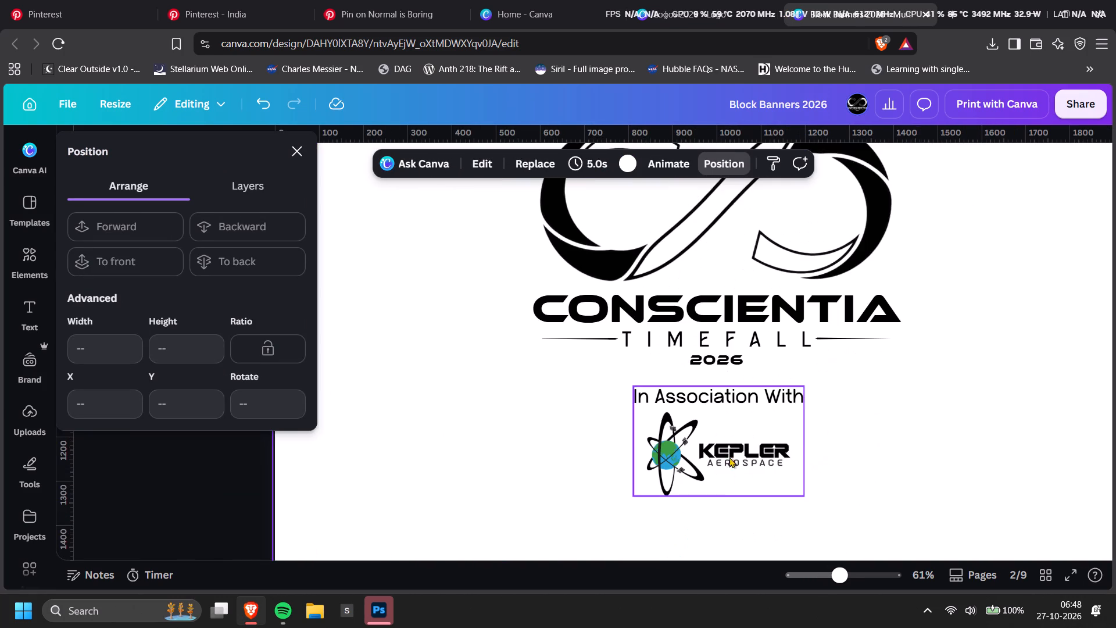
left_click(729, 442)
left_click(736, 448)
left_click_drag(748, 458, 748, 463)
left_click(941, 433)
Examine the spacing of the page 2 logo layout from the presenter logo down to the sponsor logos.
scroll(941, 433, "down", 6, "ctrl")
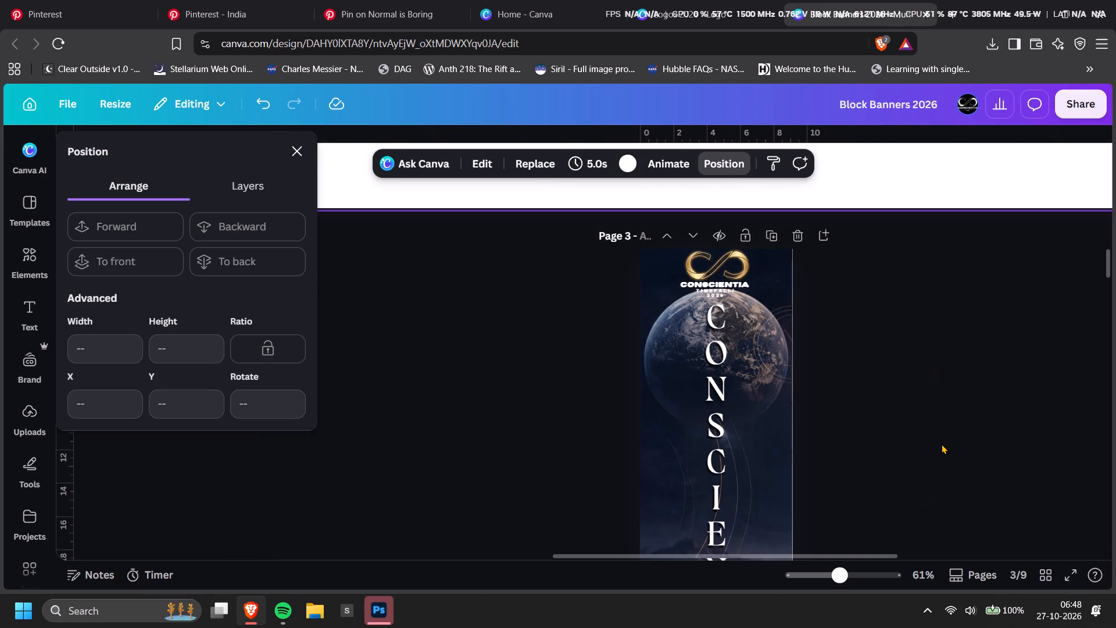
scroll(939, 445, "up", 7)
scroll(958, 523, "up", 2)
scroll(956, 504, "down", 2)
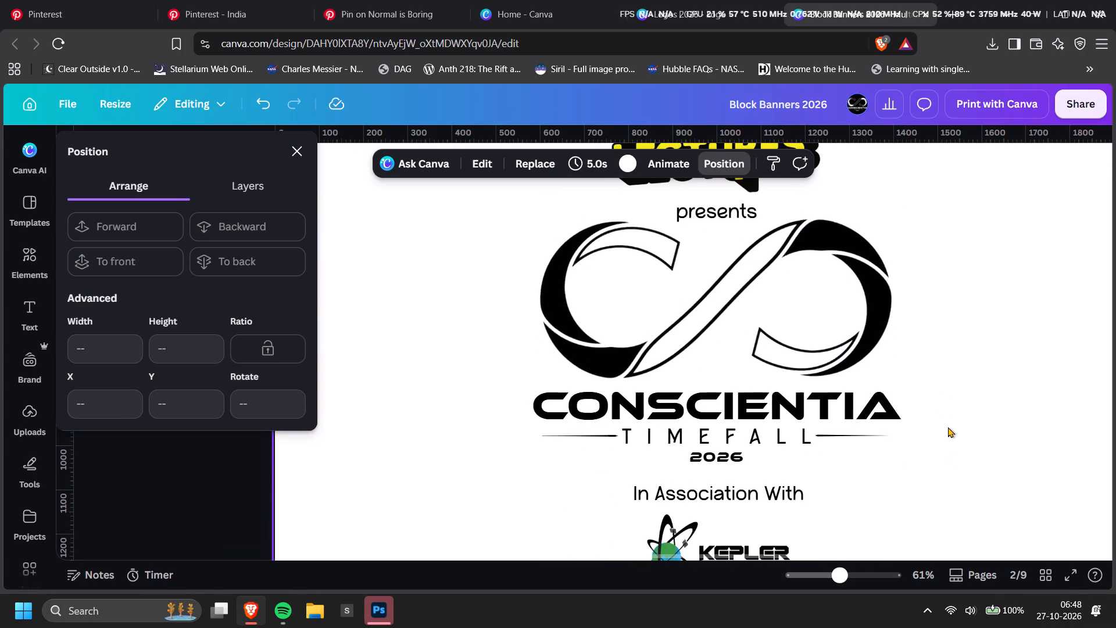
scroll(946, 418, "down", 2, "ctrl")
scroll(946, 418, "down", 2)
scroll(946, 418, "down", 2, "ctrl")
scroll(946, 418, "up", 3)
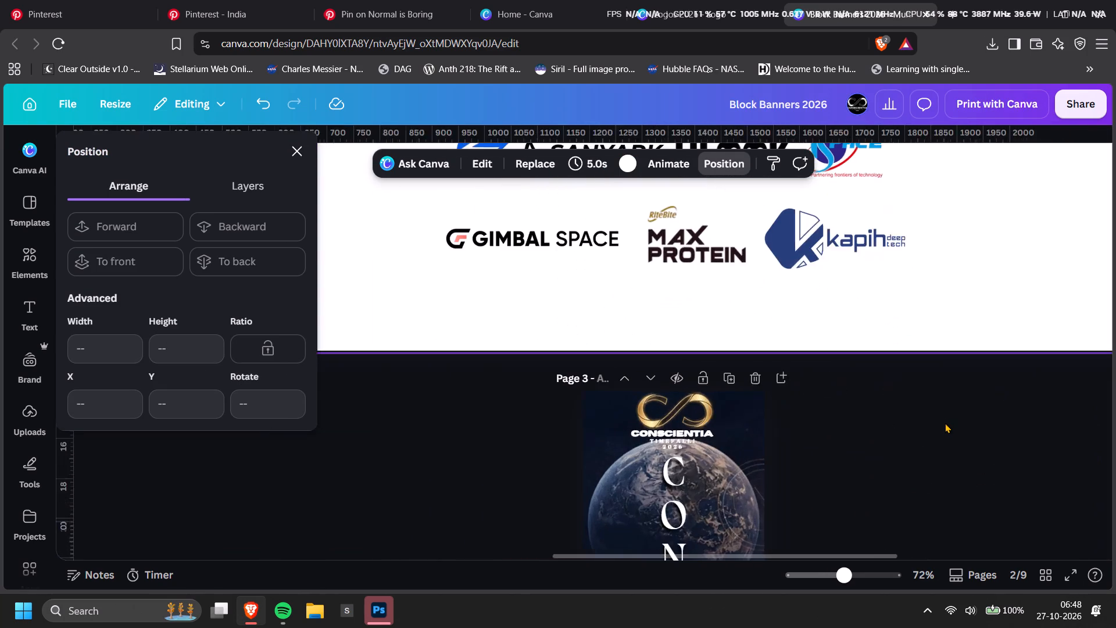
scroll(945, 423, "up", 1)
scroll(937, 436, "down", 4, "ctrl")
scroll(935, 443, "up", 2)
Copy the Franklin's Lectures logo, "presents" text, Conscientia group and Kepler group from page 2 and paste them onto page 5.
left_click(805, 356)
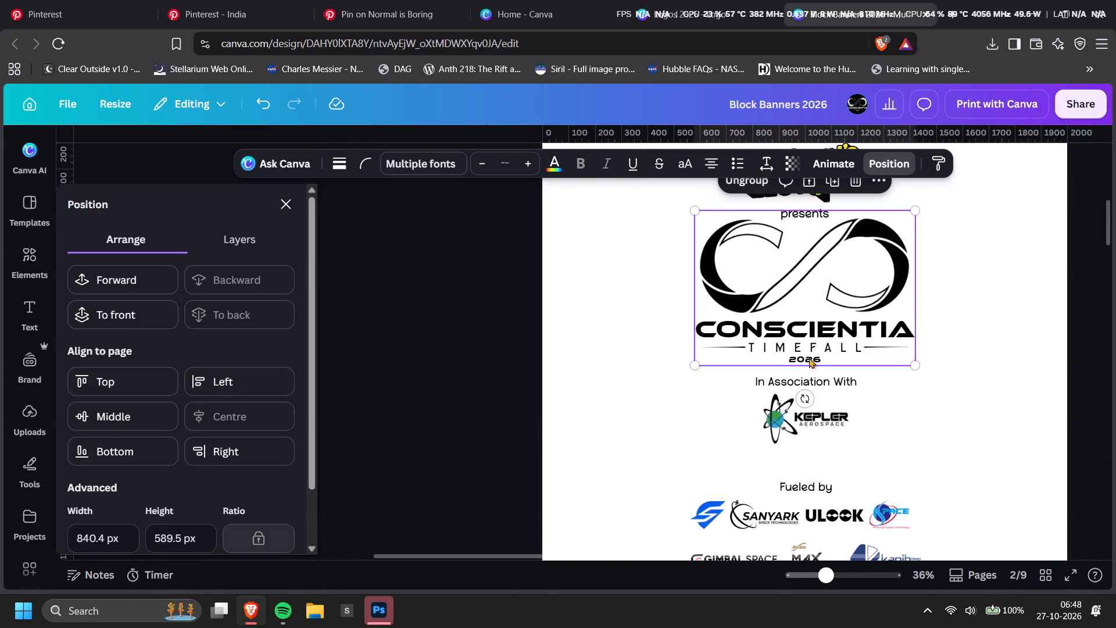
left_click(976, 441)
left_click_drag(963, 436, 665, 163)
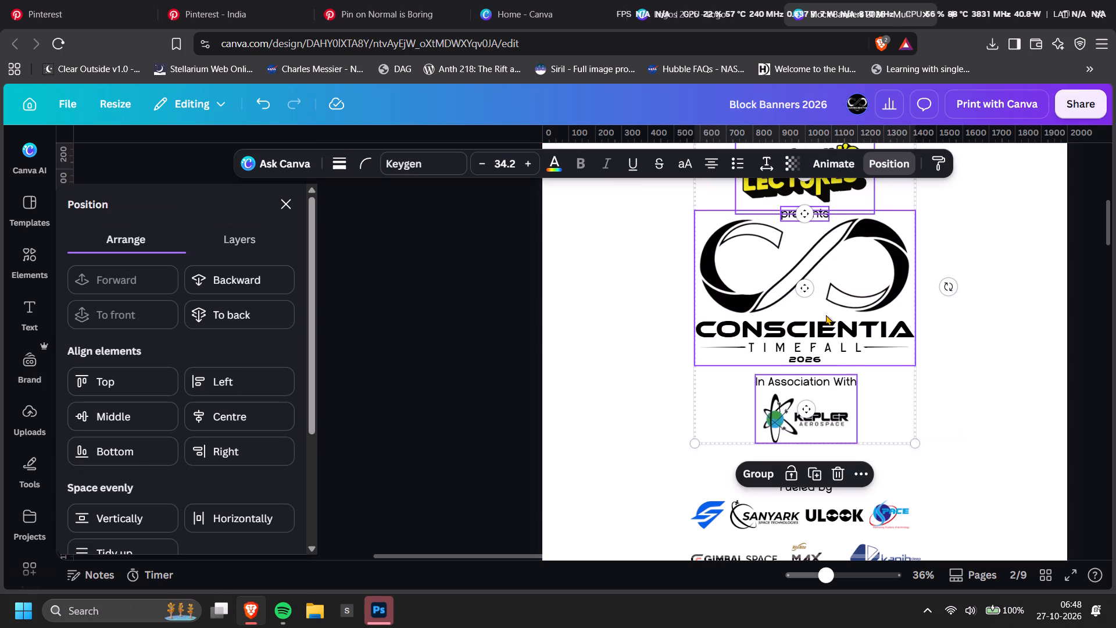
key("ctrl+c")
scroll(836, 329, "down", 7)
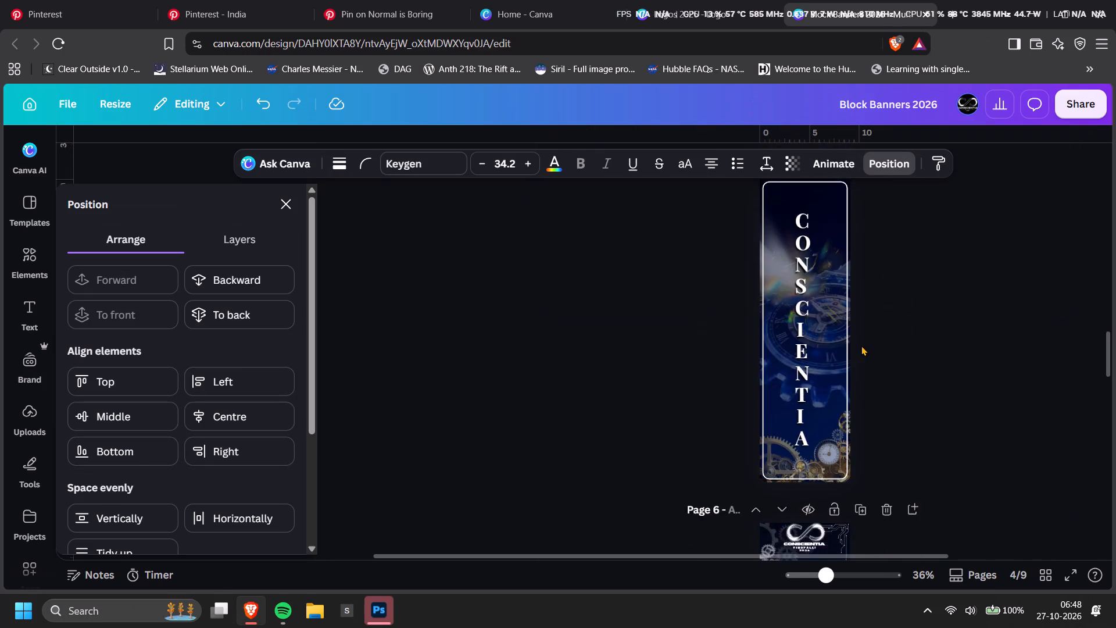
scroll(861, 345, "down", 1)
scroll(878, 327, "up", 2)
scroll(879, 338, "up", 4, "ctrl")
key("ctrl+v")
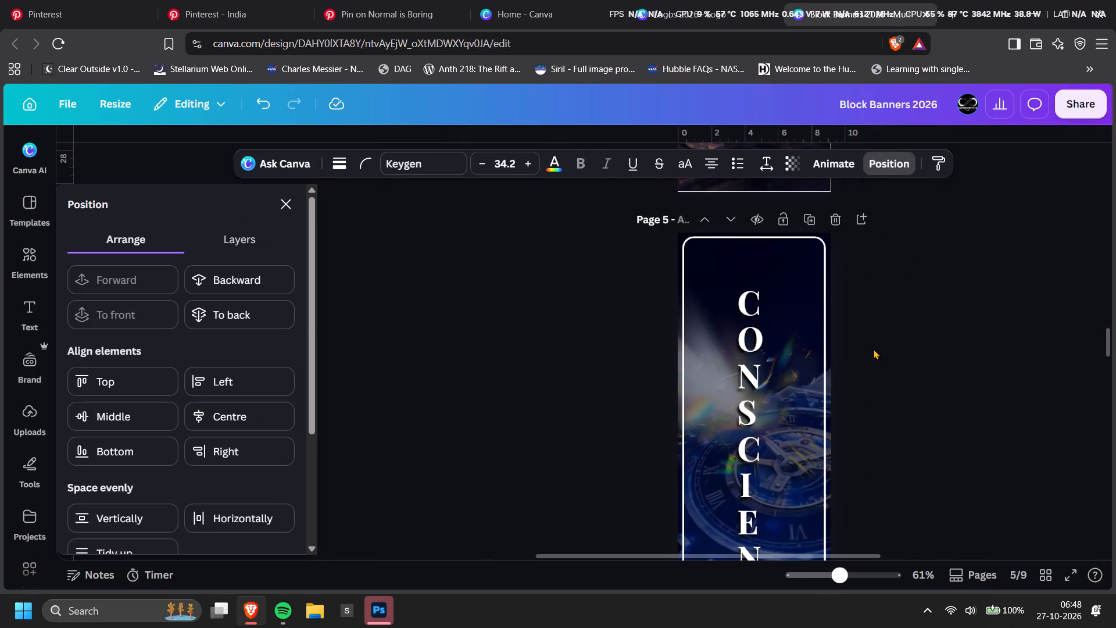
Scale the pasted logos down until their text is about size 8.8 and centre them near the top of the page 5 banner.
left_click_drag(828, 445, 792, 370)
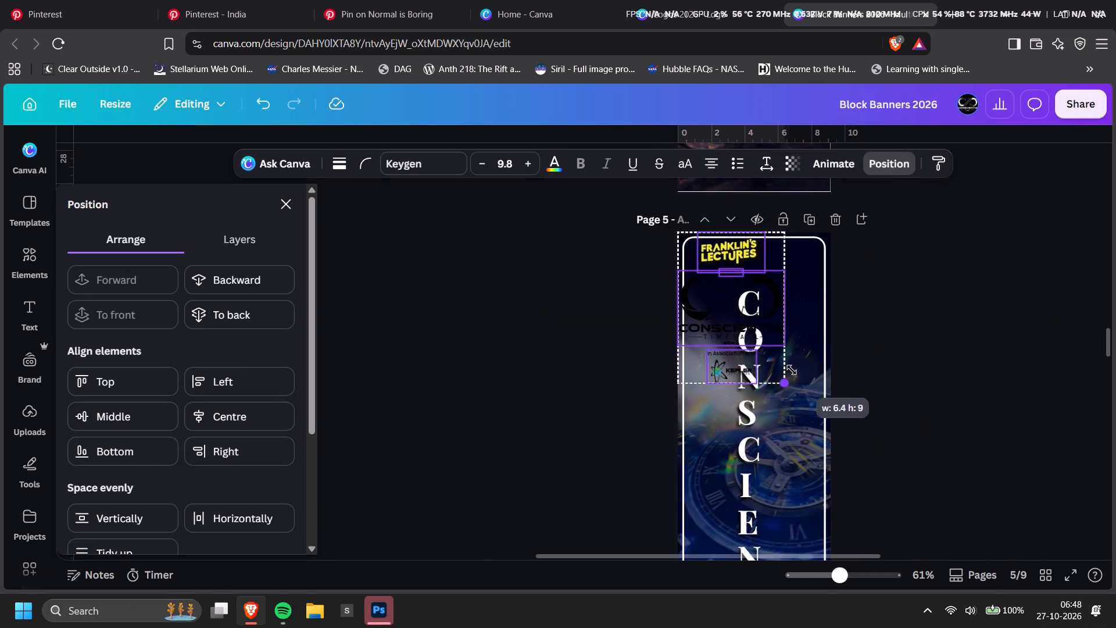
left_click_drag(792, 370, 781, 357)
left_click_drag(739, 329, 767, 340)
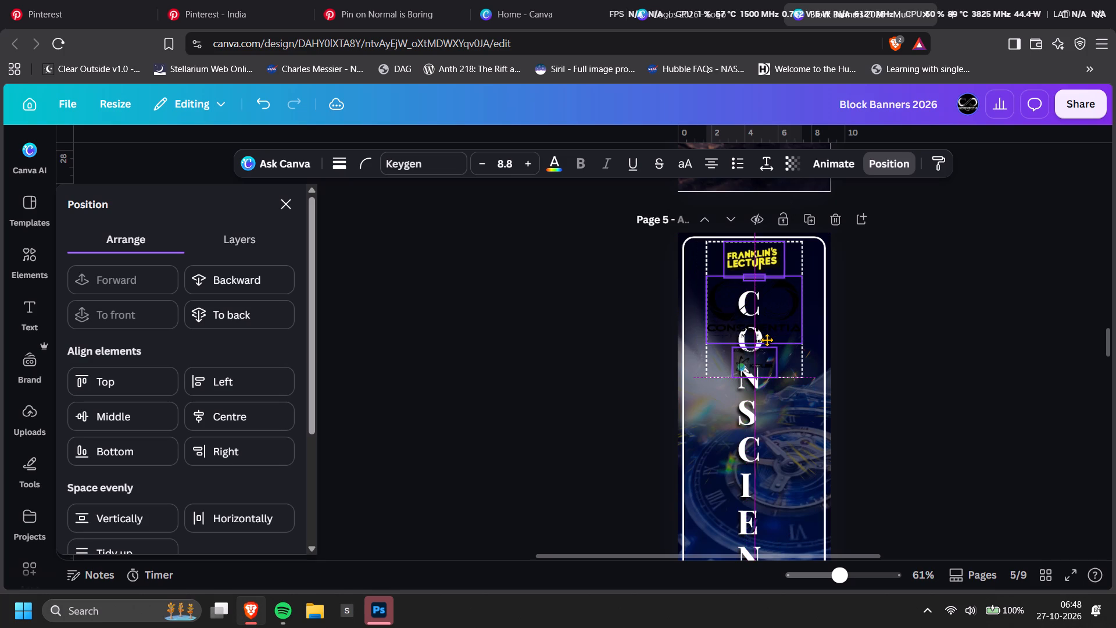
left_click_drag(767, 340, 768, 343)
left_click(948, 319)
left_click(863, 353)
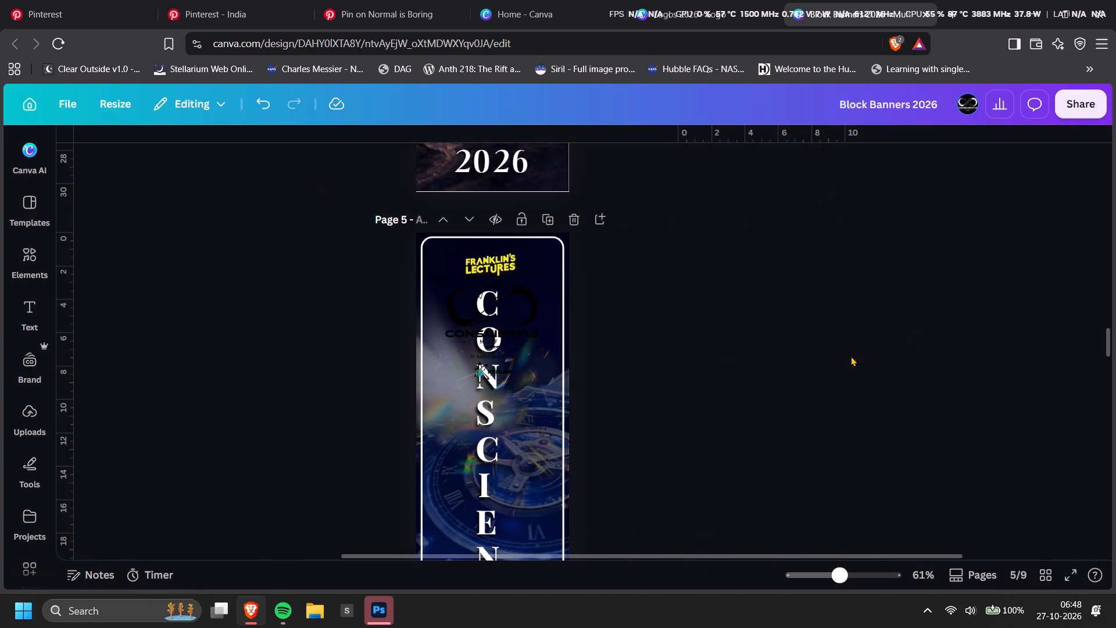
Switch back to Photoshop and the TENET collage banner.
scroll(444, 313, "up", 5, "ctrl")
scroll(770, 389, "up", 4)
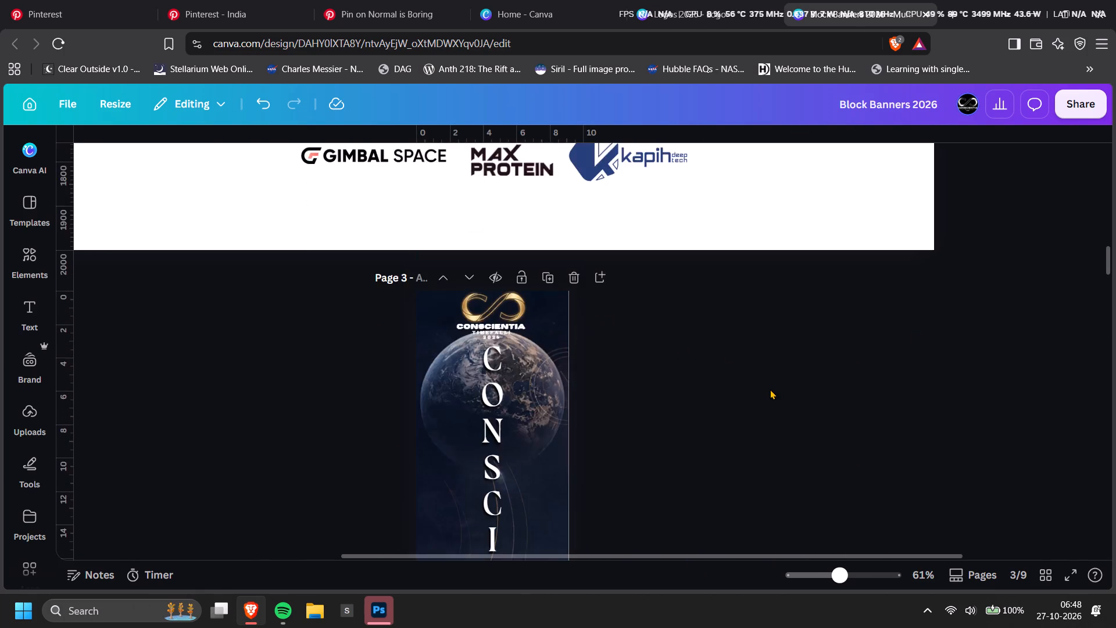
scroll(770, 389, "up", 4, "ctrl")
scroll(771, 397, "down", 6, "ctrl")
key("alt+Tab")
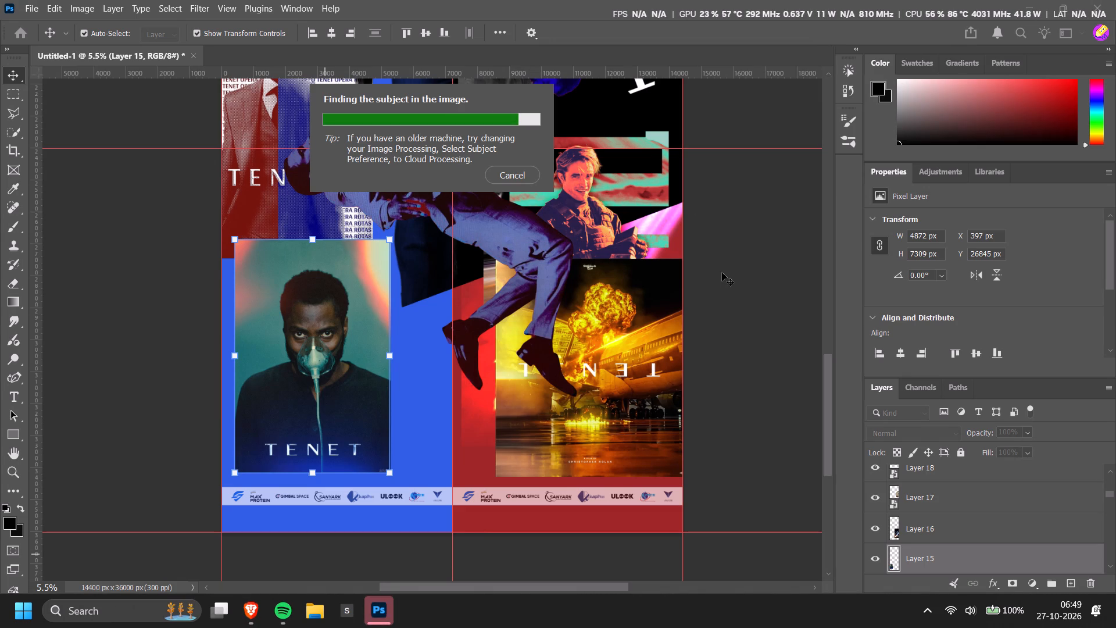
Switch to the Canva Block Banners design and delete the Conscientia Timefall logo group from the page 5 banner.
scroll(723, 279, "up", 1)
key("alt+Tab")
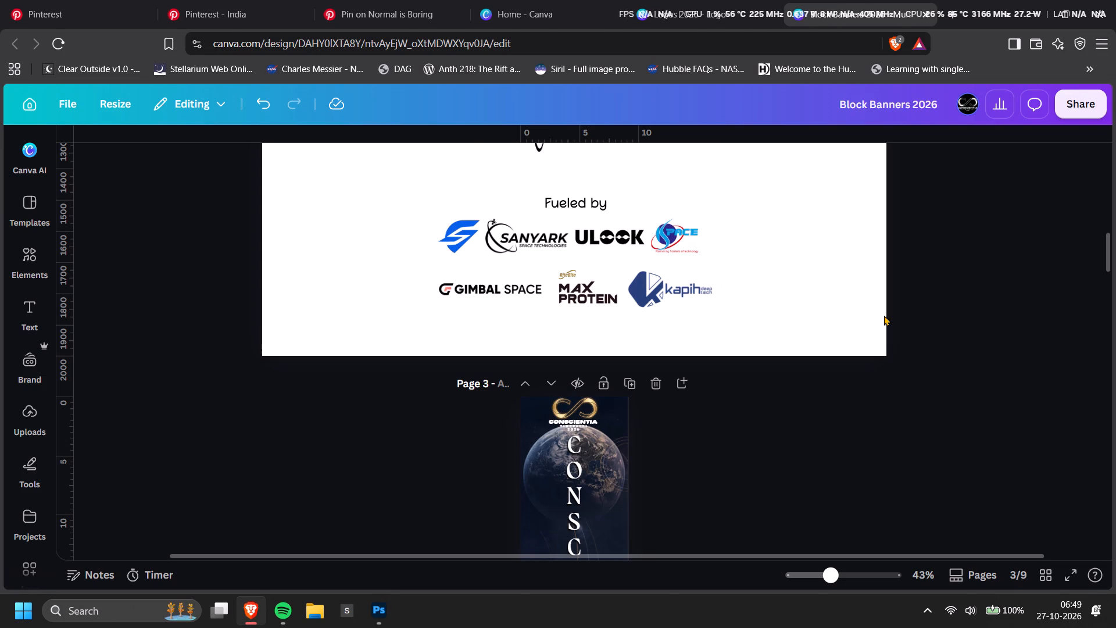
scroll(884, 315, "down", 3)
scroll(884, 315, "up", 8)
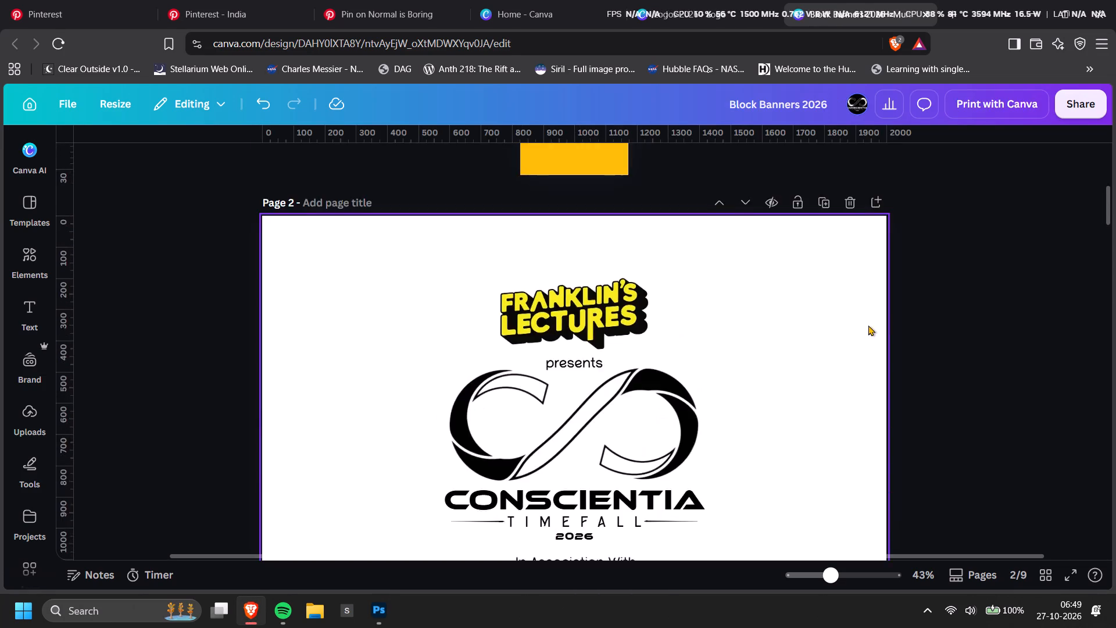
scroll(866, 329, "down", 16)
scroll(691, 302, "up", 1)
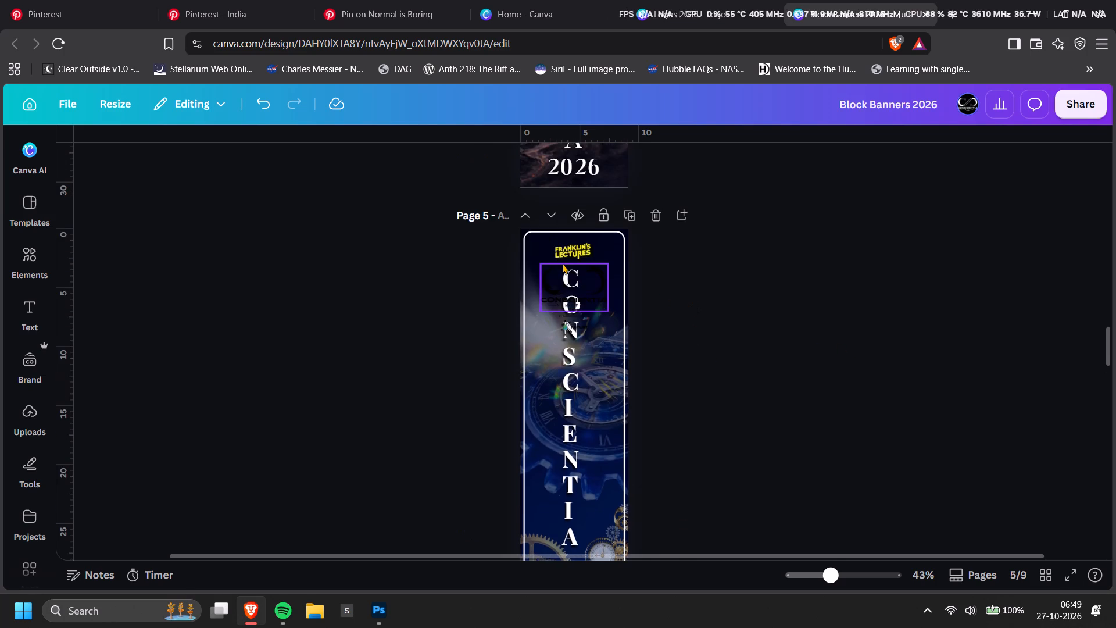
scroll(563, 263, "up", 8, "ctrl")
left_click(587, 302)
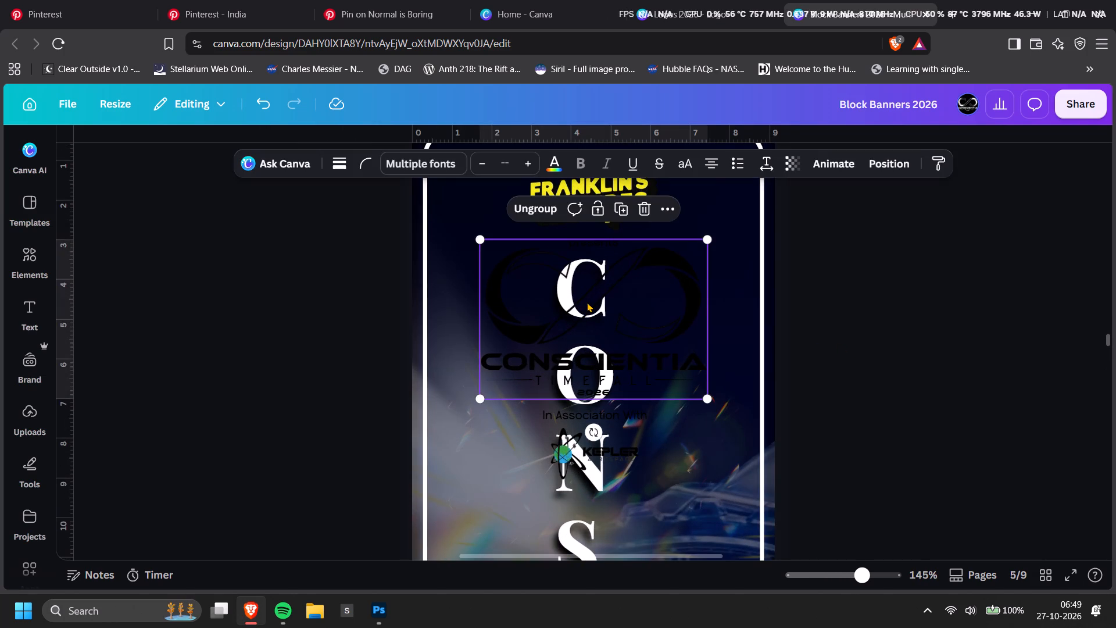
key("BackSpace")
left_click(581, 435)
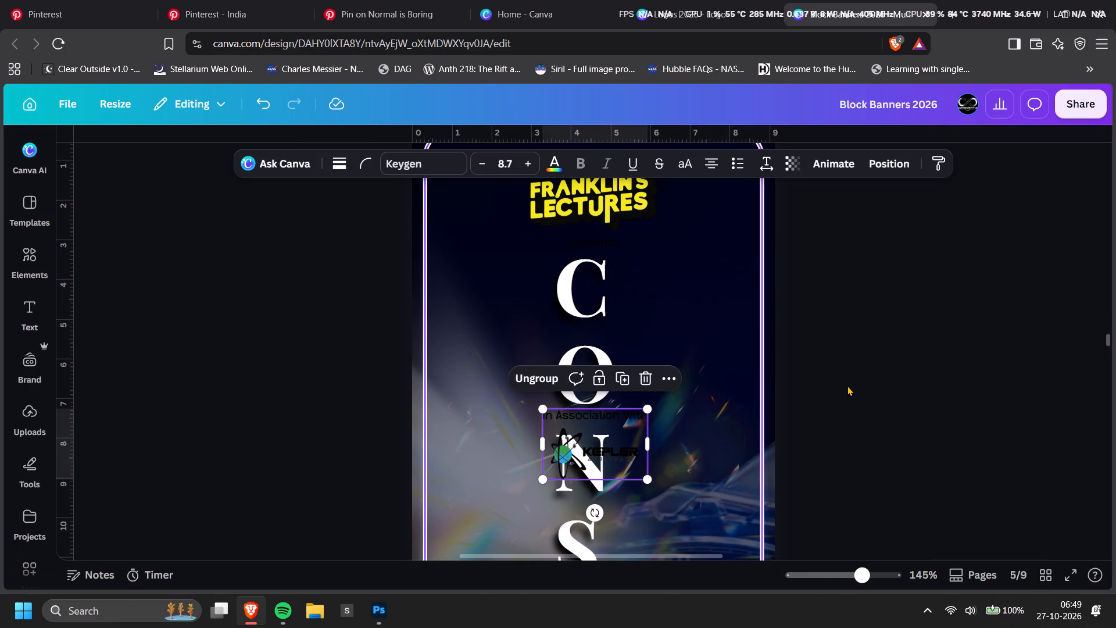
left_click(872, 370)
scroll(872, 370, "down", 3, "ctrl")
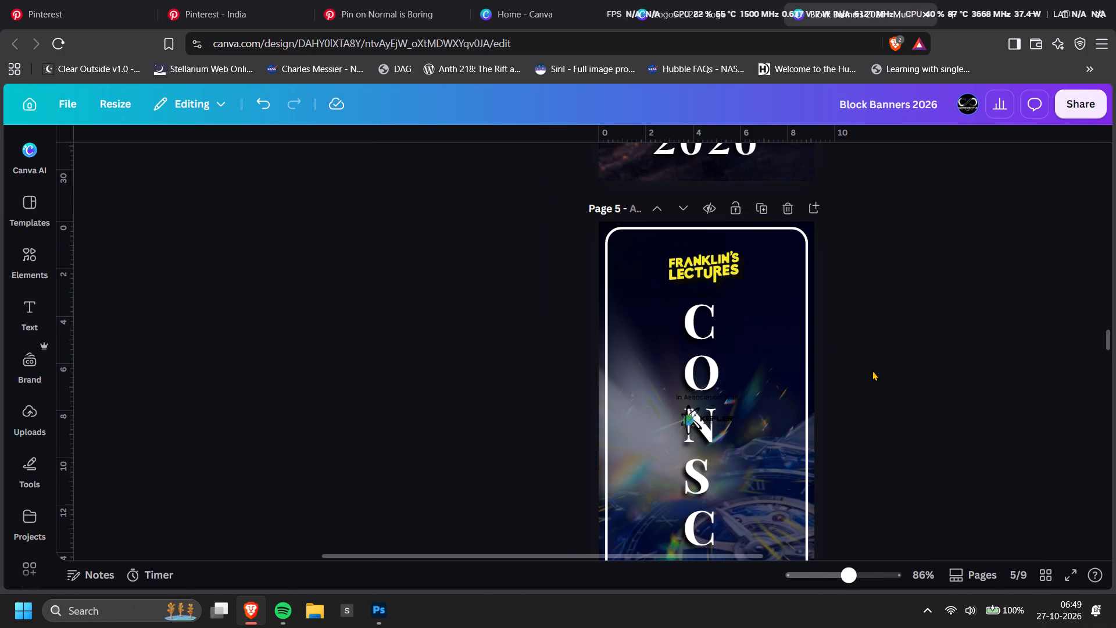
Check the progress of the subject selection on the masked-man TENET poster in Photoshop.
key("alt+Tab")
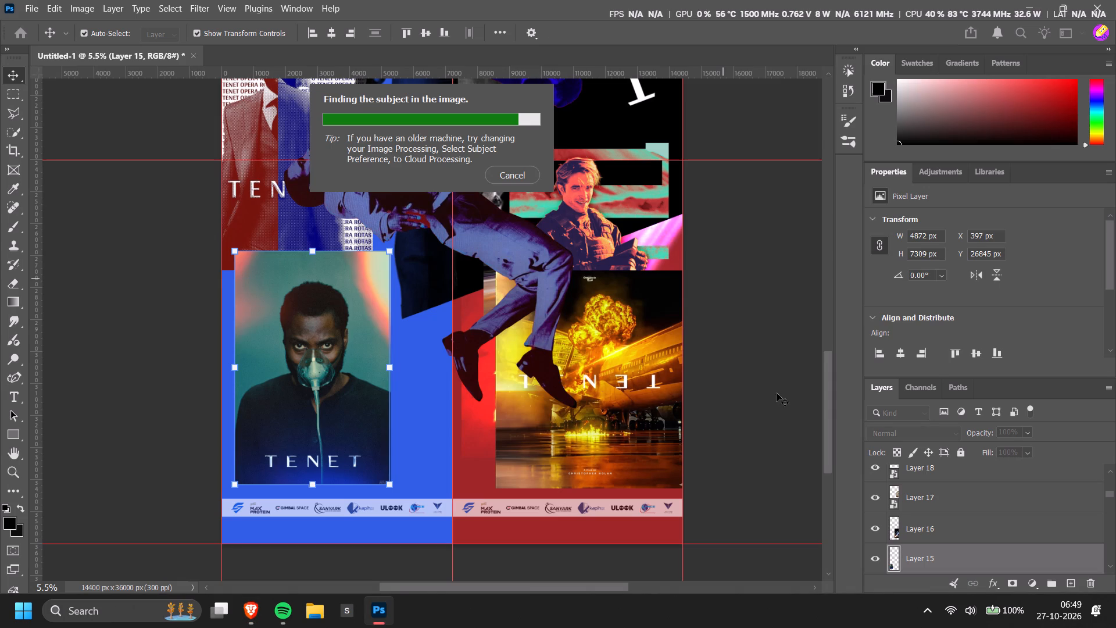
key("alt+Tab")
key("alt+Tab")
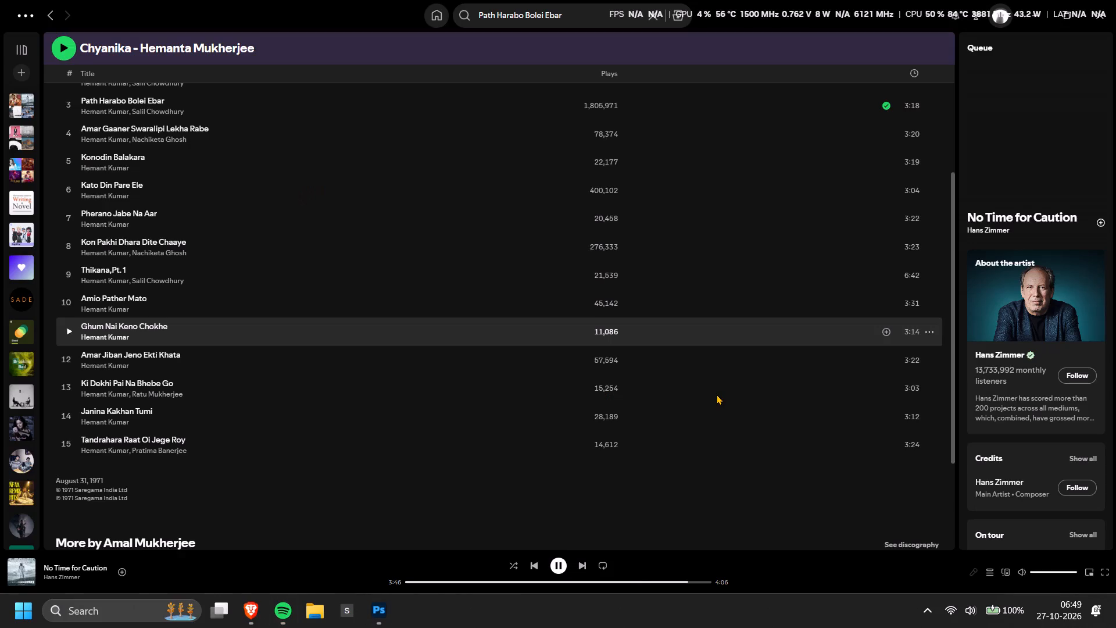
Search Windows for "wh" and launch the top match.
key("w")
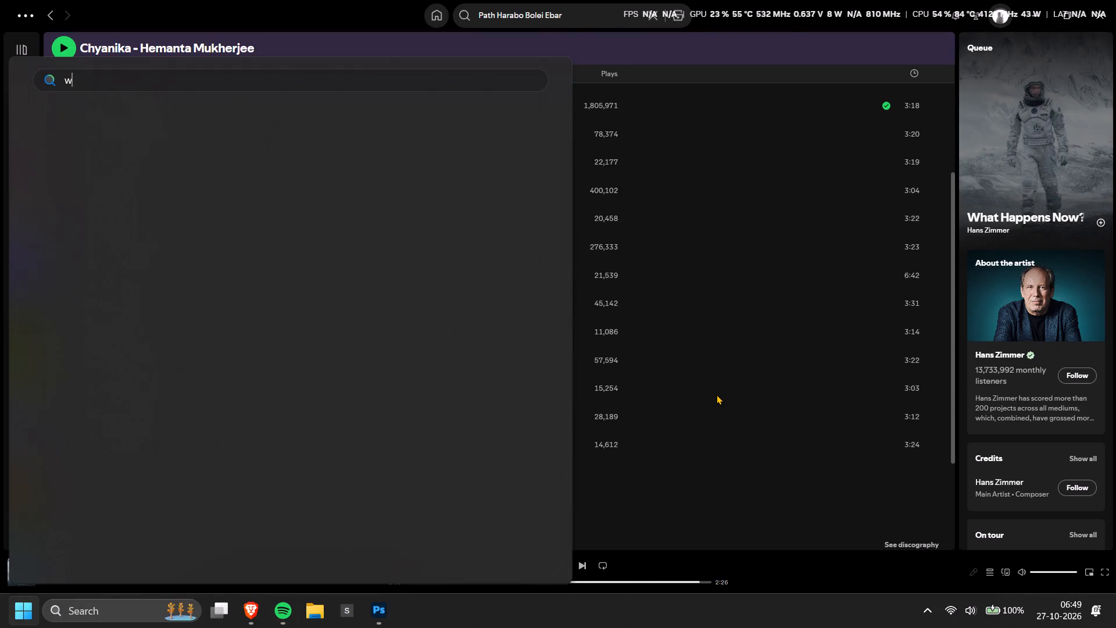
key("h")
key("Return")
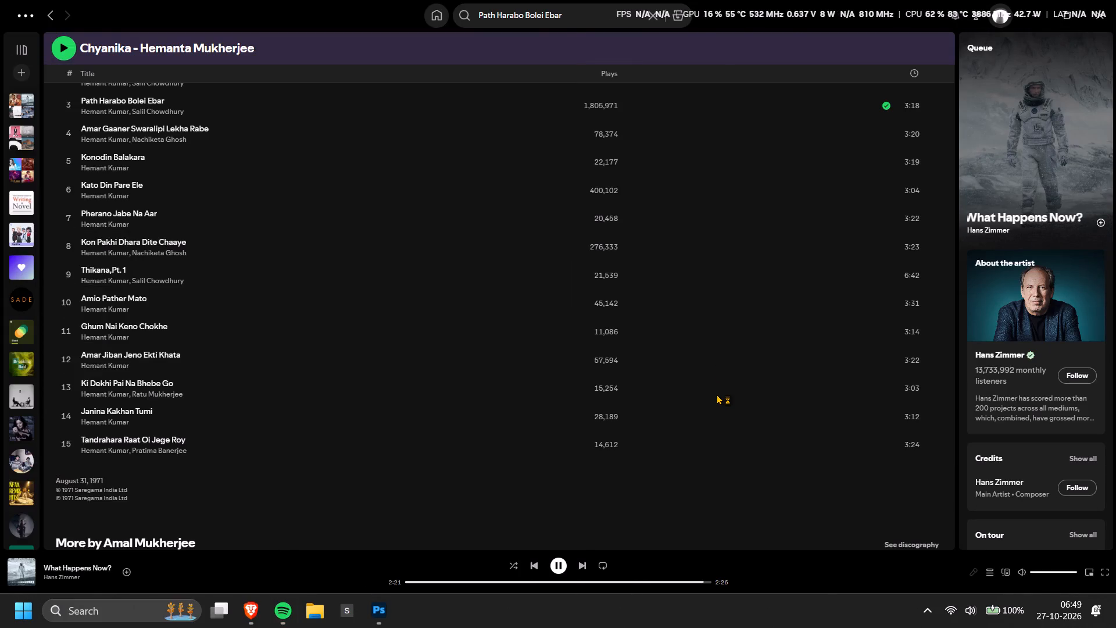